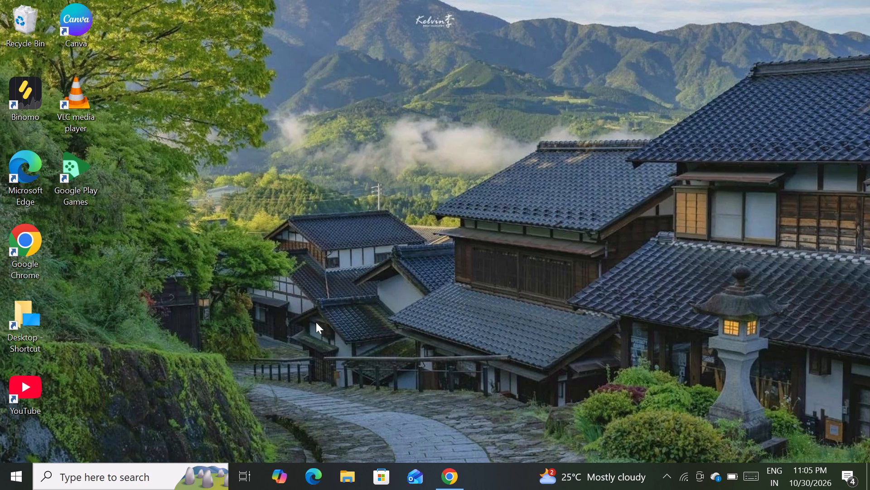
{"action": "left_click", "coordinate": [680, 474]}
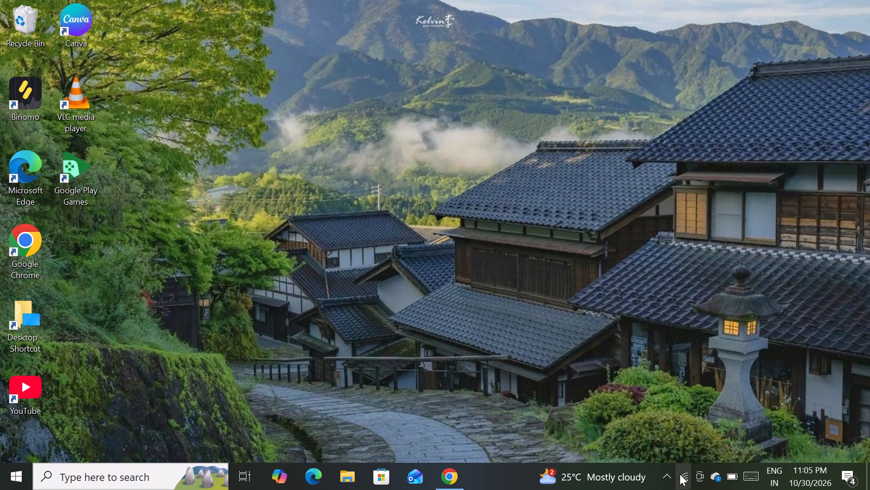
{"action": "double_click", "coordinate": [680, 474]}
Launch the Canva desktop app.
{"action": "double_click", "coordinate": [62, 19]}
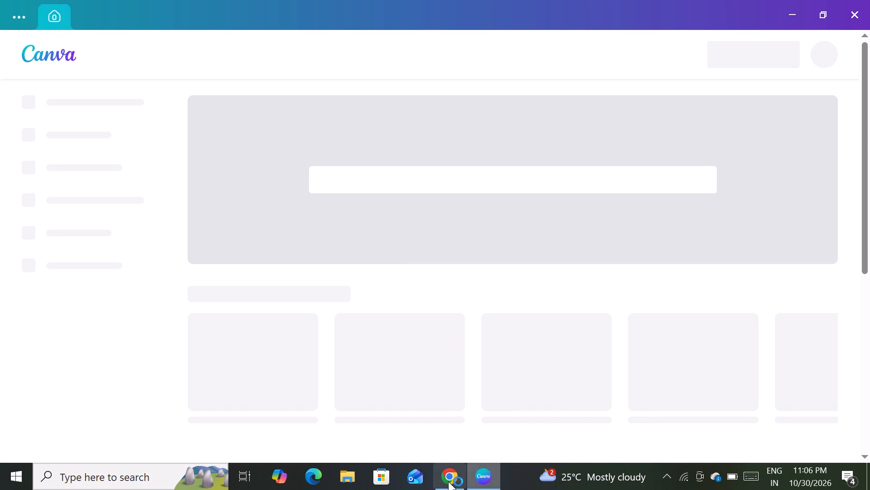
Switch to Chrome, open the Pinterest profile's saved ideas and examine the saved ice cream and cupcake poster pins.
{"action": "left_click", "coordinate": [438, 489]}
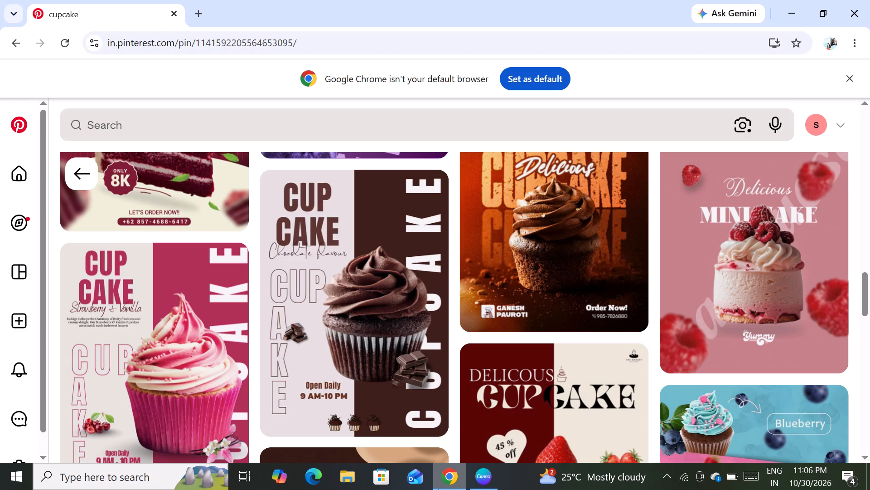
{"action": "scroll", "coordinate": [406, 307], "scroll_direction": "up", "scroll_amount": 4}
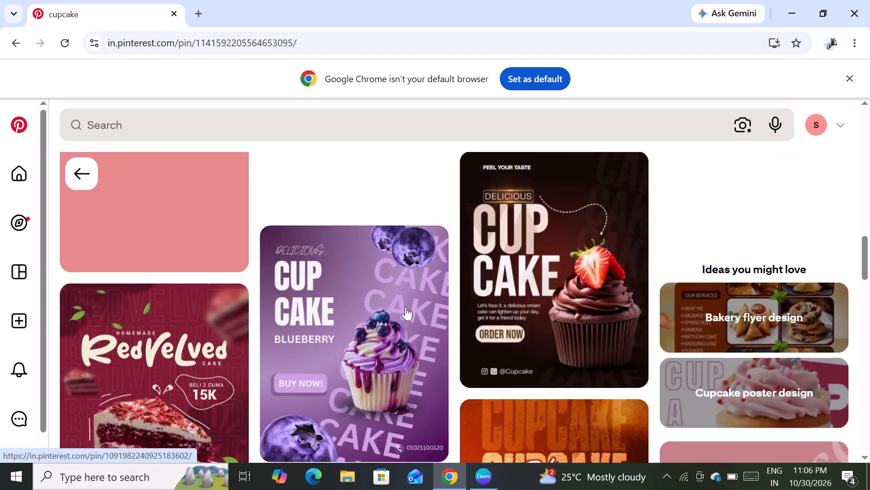
{"action": "scroll", "coordinate": [406, 307], "scroll_direction": "up", "scroll_amount": 12}
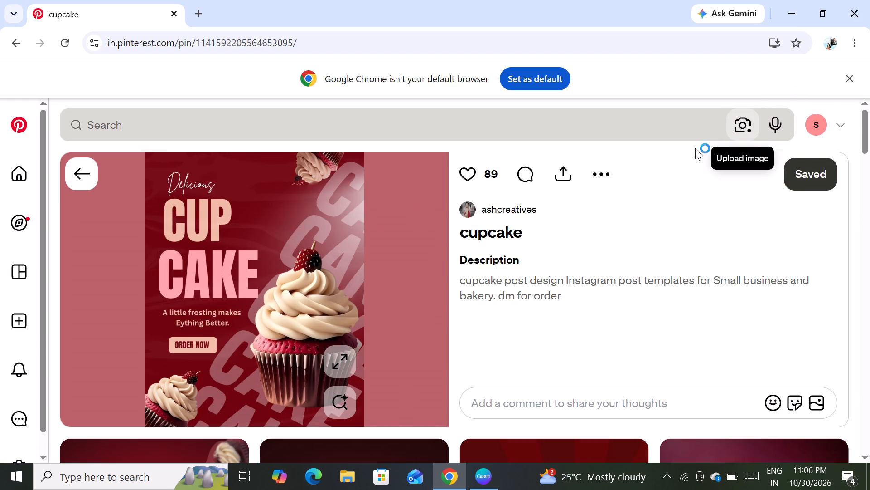
{"action": "left_click", "coordinate": [817, 128]}
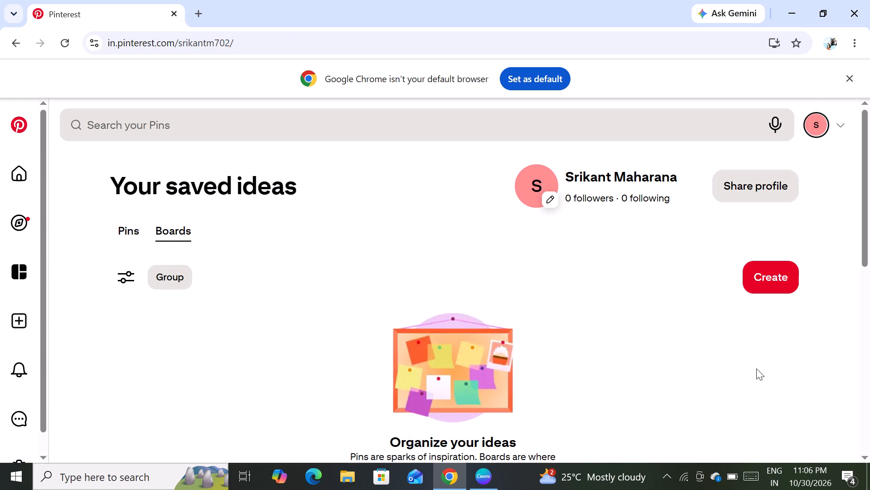
{"action": "scroll", "coordinate": [570, 368], "scroll_direction": "down", "scroll_amount": 3}
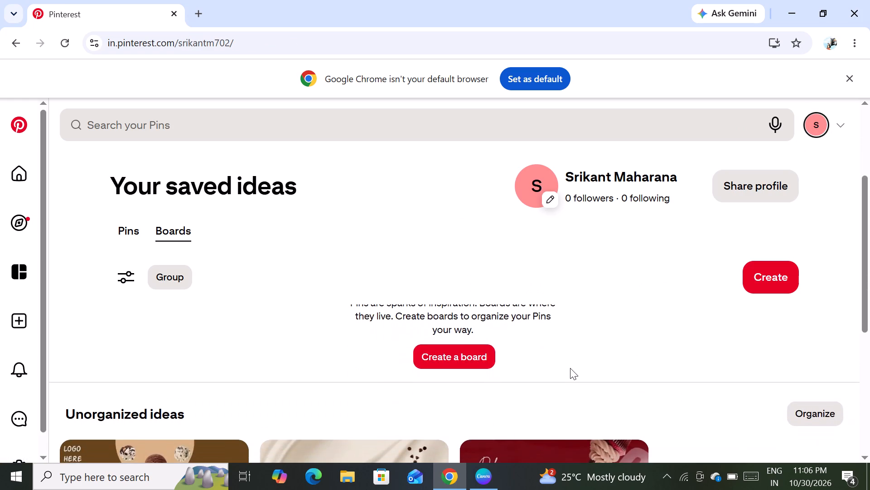
{"action": "scroll", "coordinate": [570, 368], "scroll_direction": "down", "scroll_amount": 4}
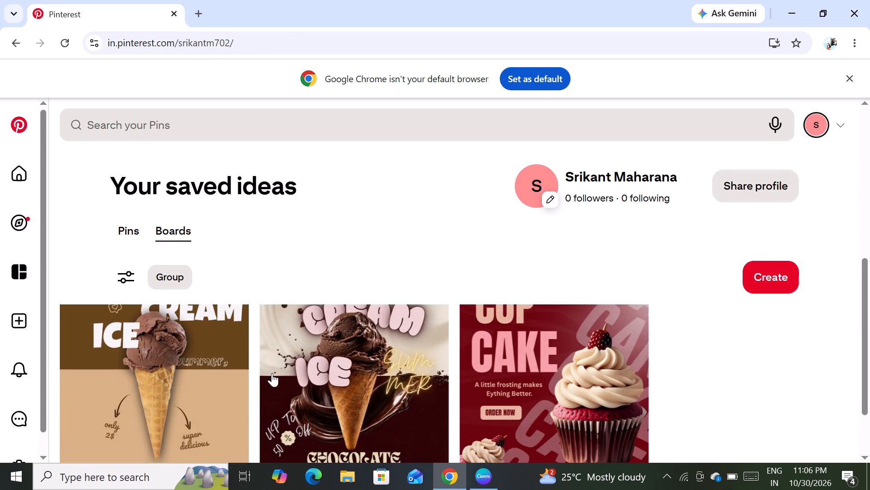
{"action": "scroll", "coordinate": [273, 373], "scroll_direction": "up", "scroll_amount": 1}
{"action": "scroll", "coordinate": [271, 345], "scroll_direction": "down", "scroll_amount": 2}
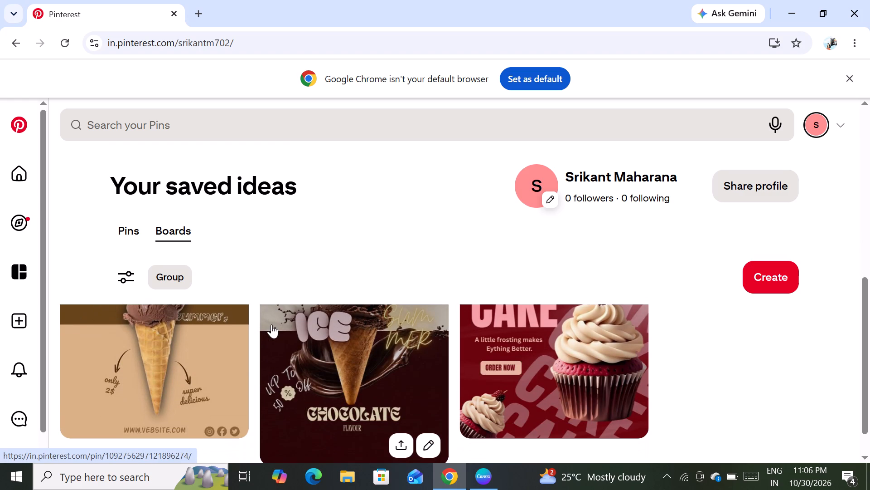
{"action": "scroll", "coordinate": [271, 324], "scroll_direction": "down", "scroll_amount": 3}
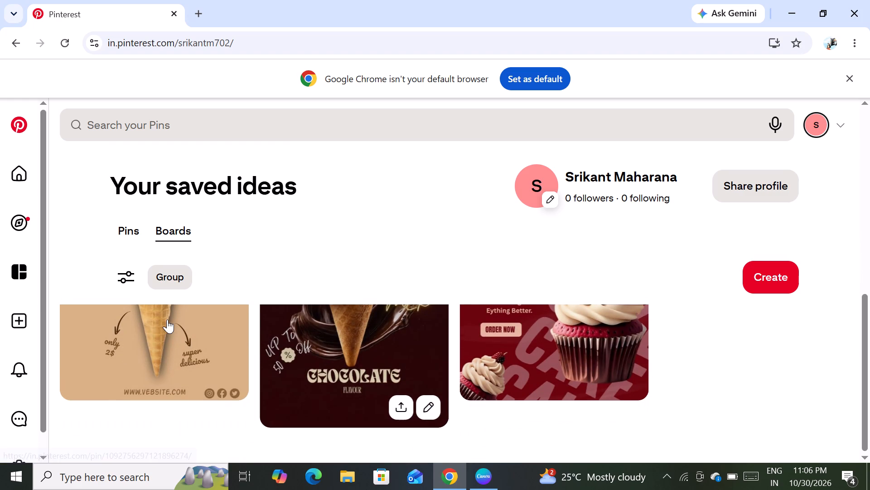
{"action": "scroll", "coordinate": [167, 319], "scroll_direction": "up", "scroll_amount": 2}
{"action": "scroll", "coordinate": [167, 319], "scroll_direction": "right", "scroll_amount": 1}
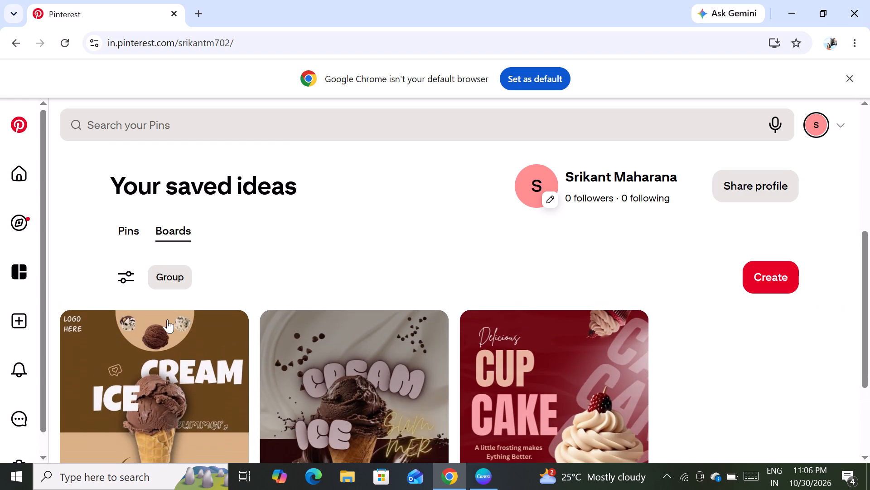
{"action": "scroll", "coordinate": [167, 319], "scroll_direction": "right", "scroll_amount": 1}
{"action": "scroll", "coordinate": [168, 318], "scroll_direction": "down", "scroll_amount": 1}
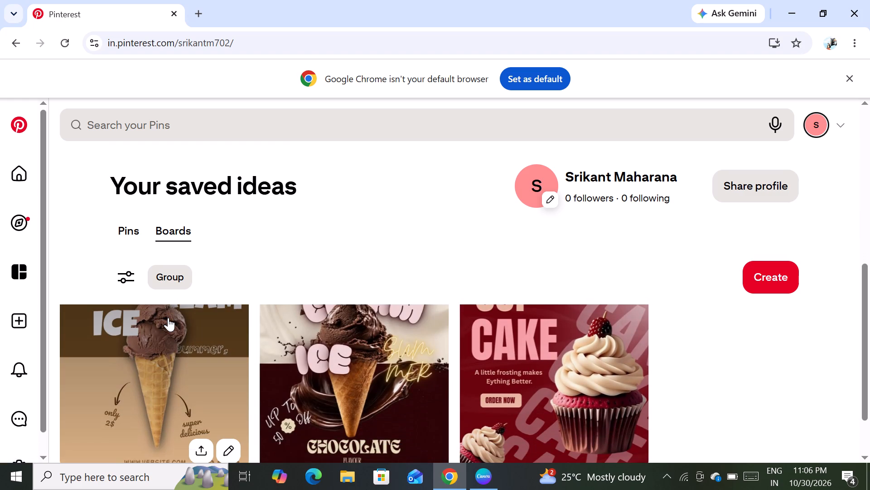
{"action": "scroll", "coordinate": [168, 318], "scroll_direction": "down", "scroll_amount": 1}
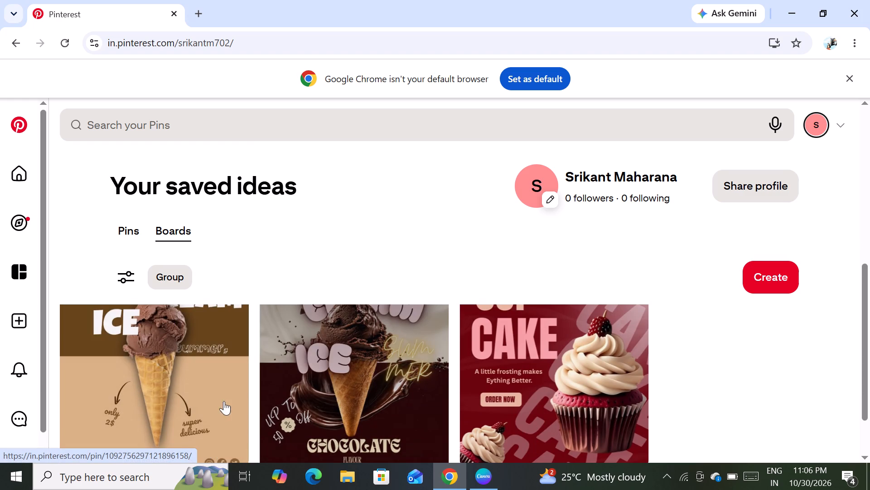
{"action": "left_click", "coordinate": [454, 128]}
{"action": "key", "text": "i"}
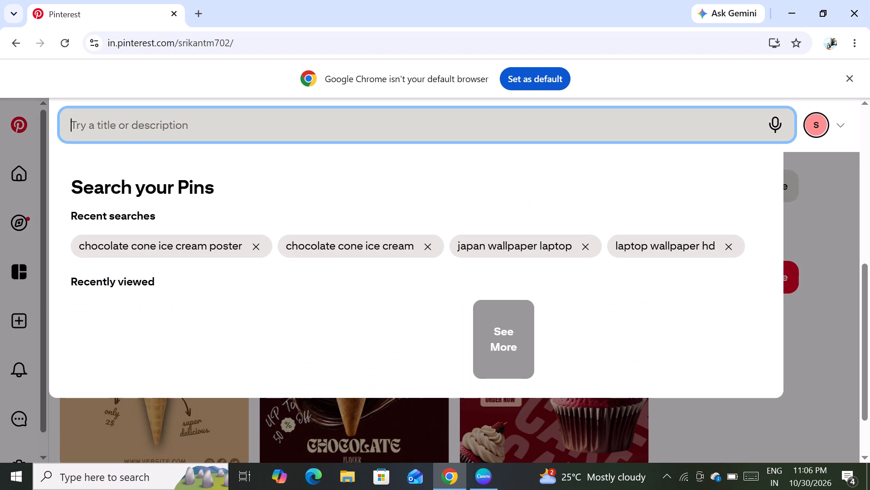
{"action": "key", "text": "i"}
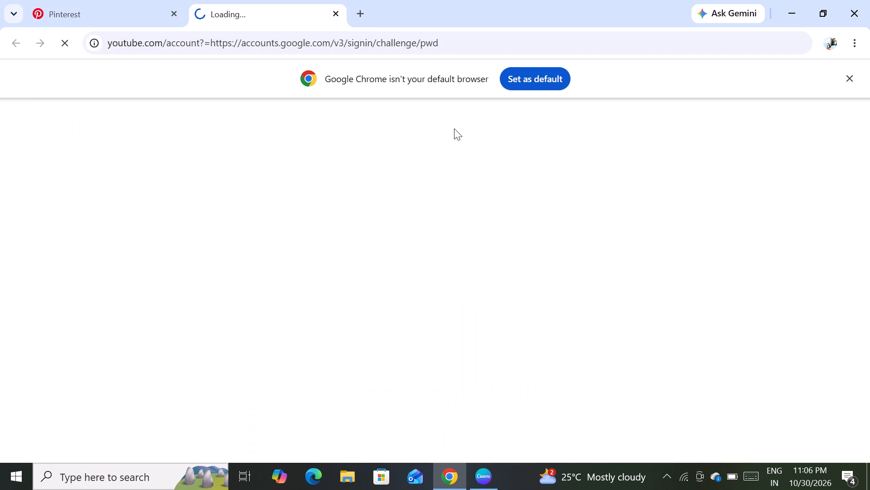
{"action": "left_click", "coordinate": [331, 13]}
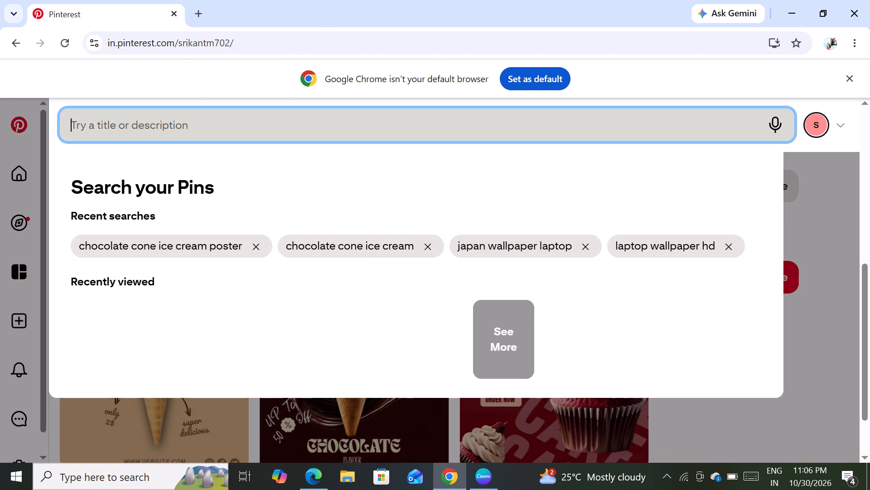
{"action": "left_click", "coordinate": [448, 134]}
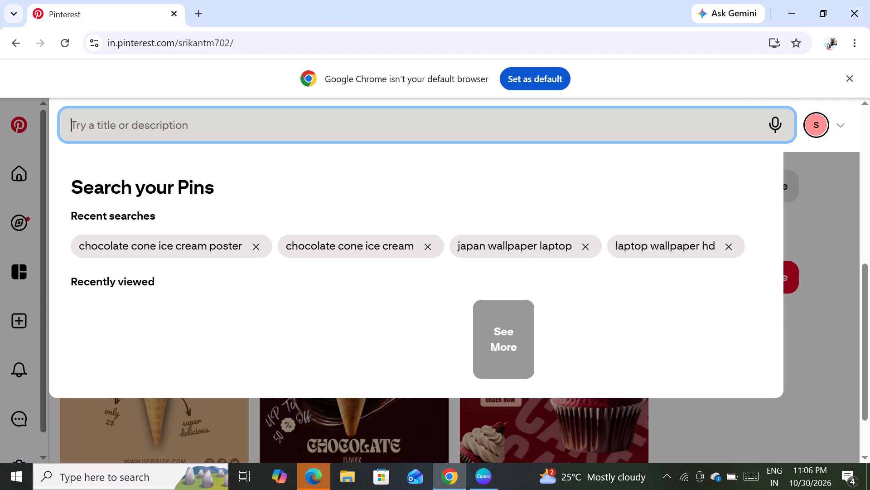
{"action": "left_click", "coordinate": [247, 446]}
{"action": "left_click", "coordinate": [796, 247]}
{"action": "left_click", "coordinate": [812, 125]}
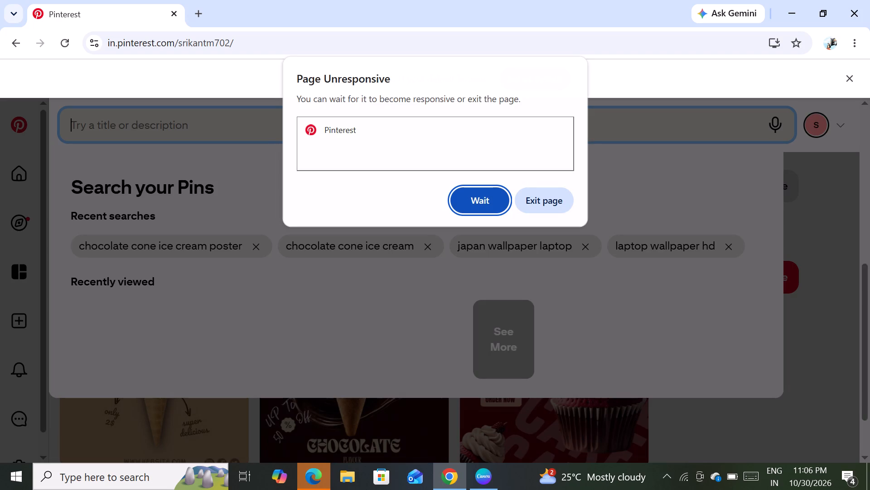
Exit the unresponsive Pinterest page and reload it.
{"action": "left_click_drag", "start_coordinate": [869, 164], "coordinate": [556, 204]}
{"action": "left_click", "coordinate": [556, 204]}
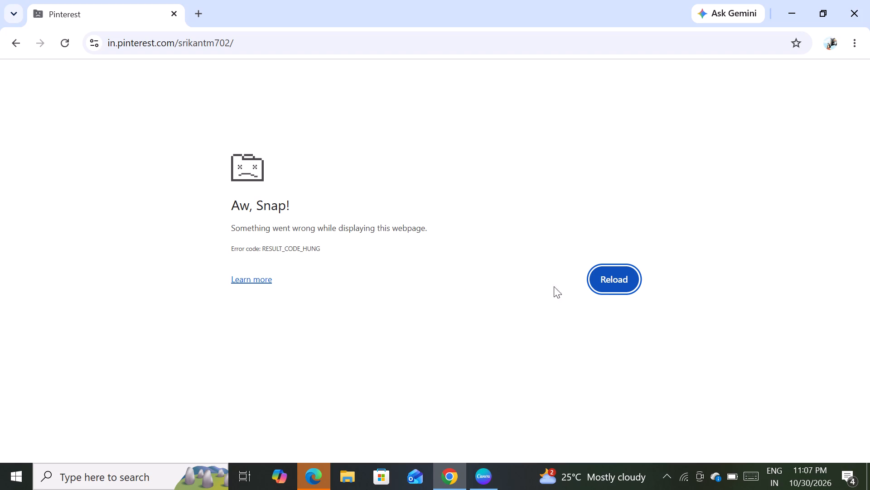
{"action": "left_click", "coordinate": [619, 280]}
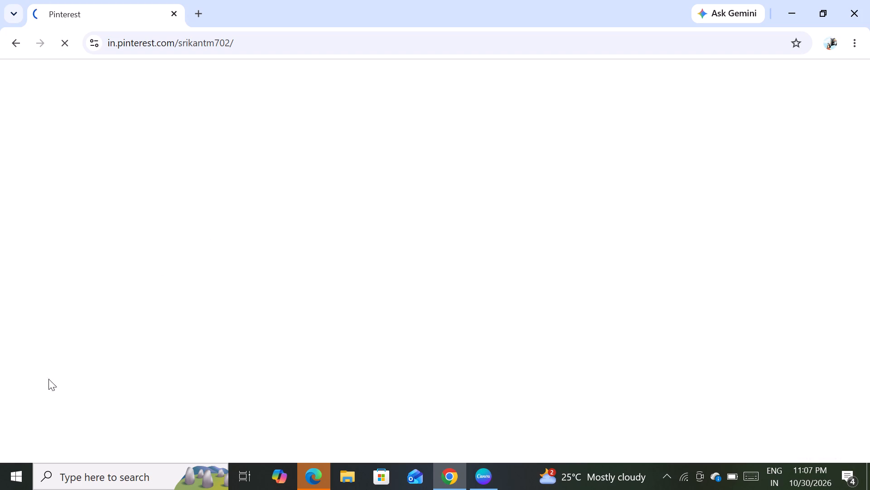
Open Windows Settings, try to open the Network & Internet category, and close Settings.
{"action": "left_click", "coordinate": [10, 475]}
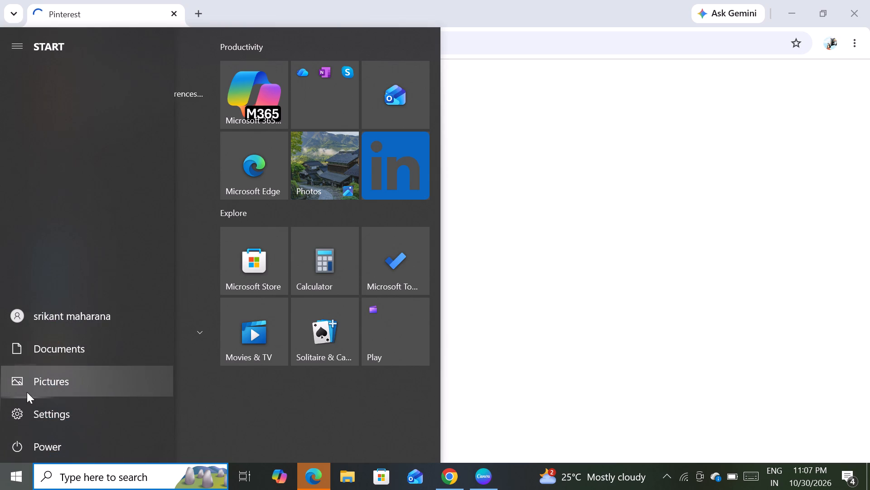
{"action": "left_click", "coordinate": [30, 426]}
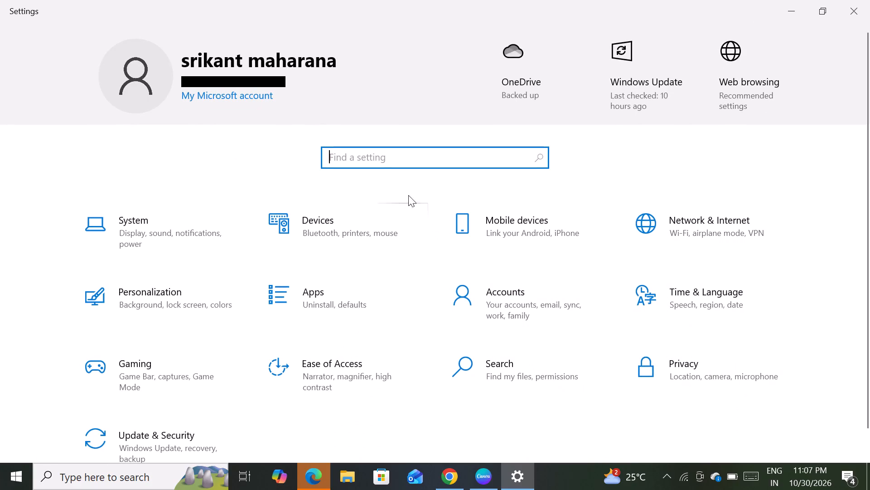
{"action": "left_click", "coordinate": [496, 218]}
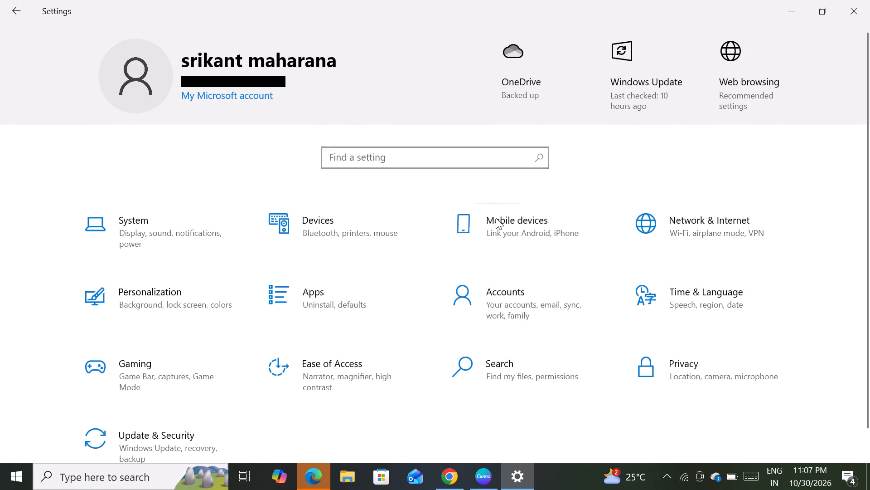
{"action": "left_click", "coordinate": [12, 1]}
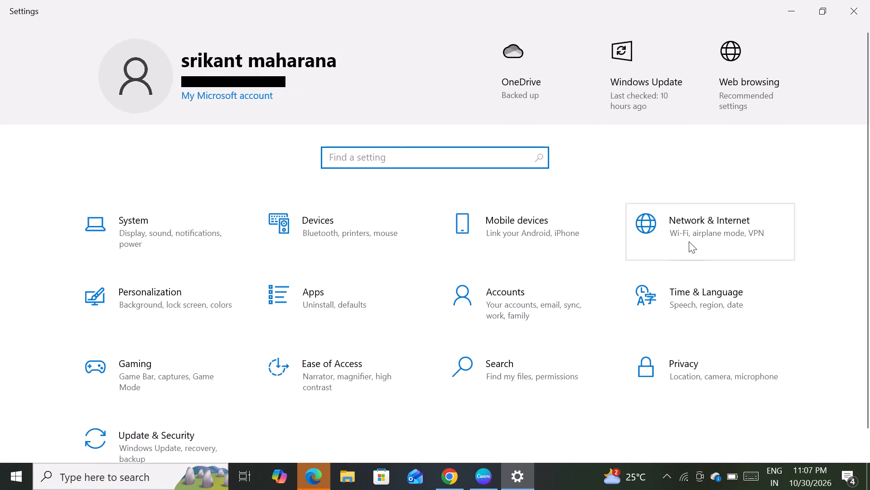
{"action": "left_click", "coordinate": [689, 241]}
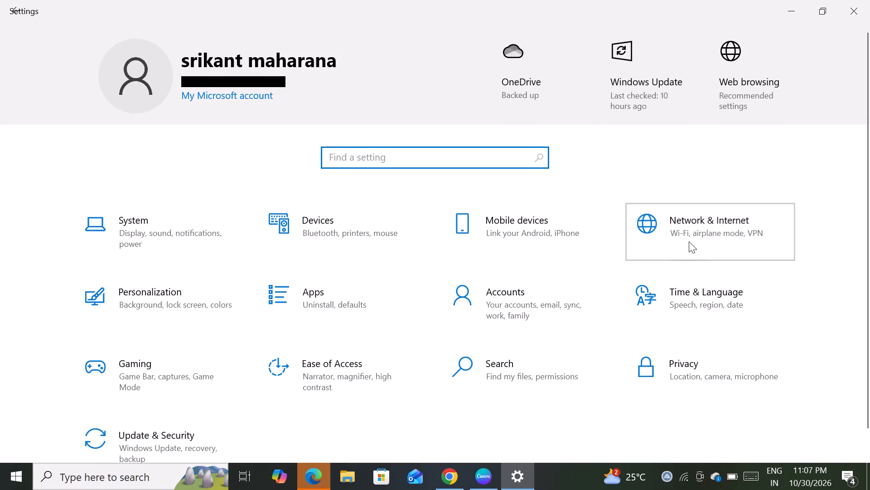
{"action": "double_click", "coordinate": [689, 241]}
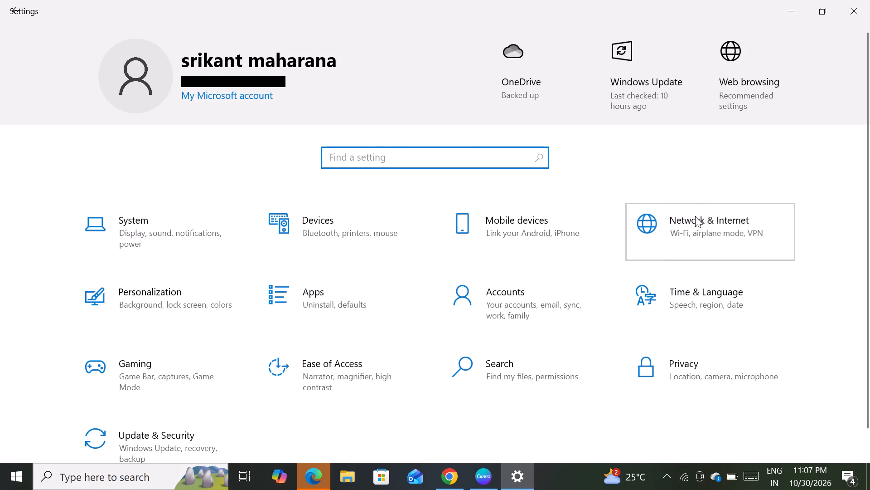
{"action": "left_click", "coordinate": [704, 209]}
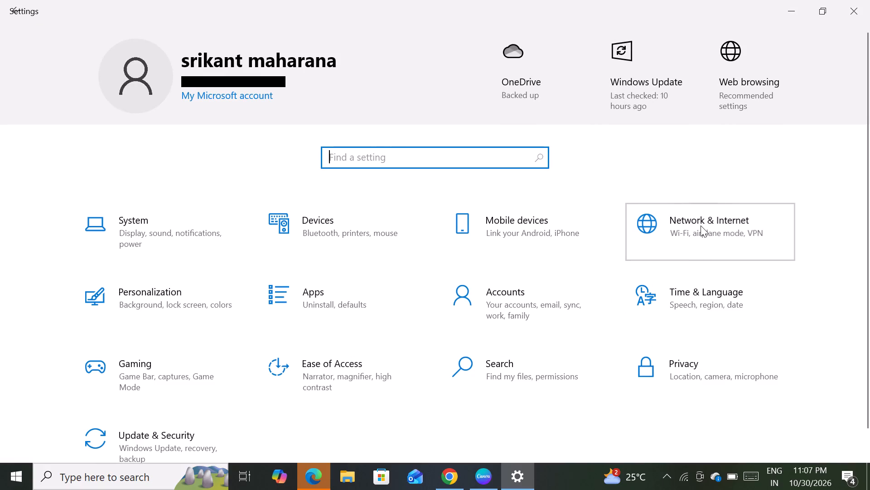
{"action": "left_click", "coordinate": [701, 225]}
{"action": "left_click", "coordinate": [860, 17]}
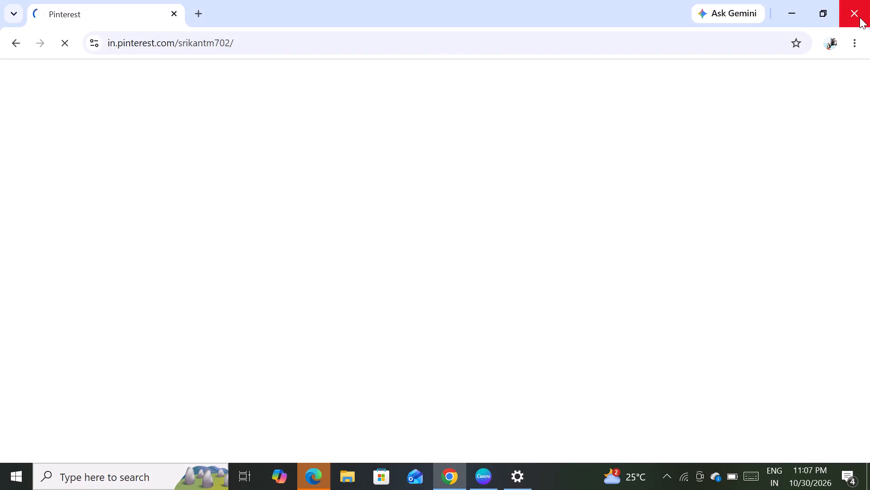
Close all open Chrome, Edge and Canva windows to return to the desktop.
{"action": "left_click", "coordinate": [860, 15]}
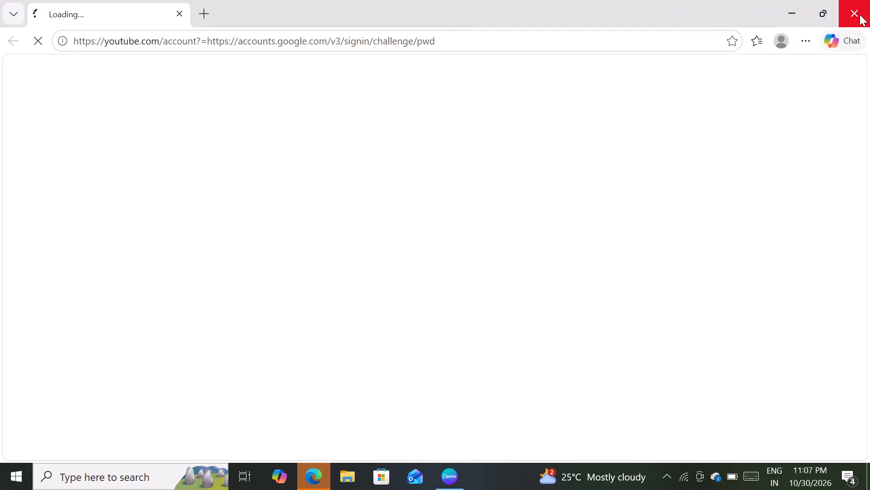
{"action": "left_click", "coordinate": [860, 15]}
{"action": "left_click", "coordinate": [860, 15]}
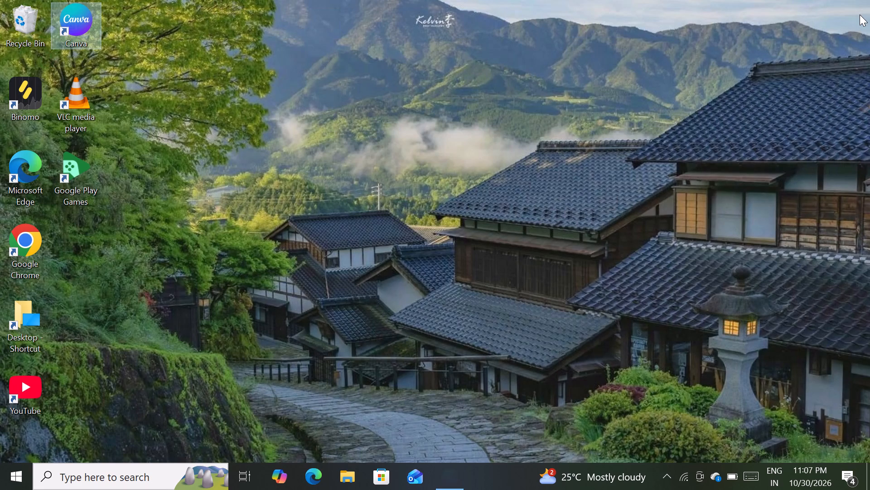
Open the Wi-Fi page of Network & Internet in Windows Settings, check the wireless connection, and close Settings.
{"action": "double_click", "coordinate": [11, 470]}
{"action": "left_click", "coordinate": [11, 470]}
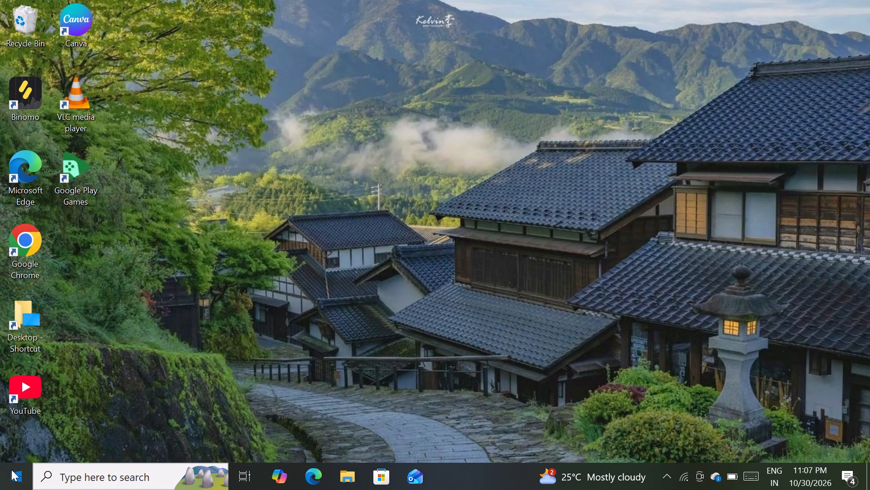
{"action": "left_click", "coordinate": [32, 412]}
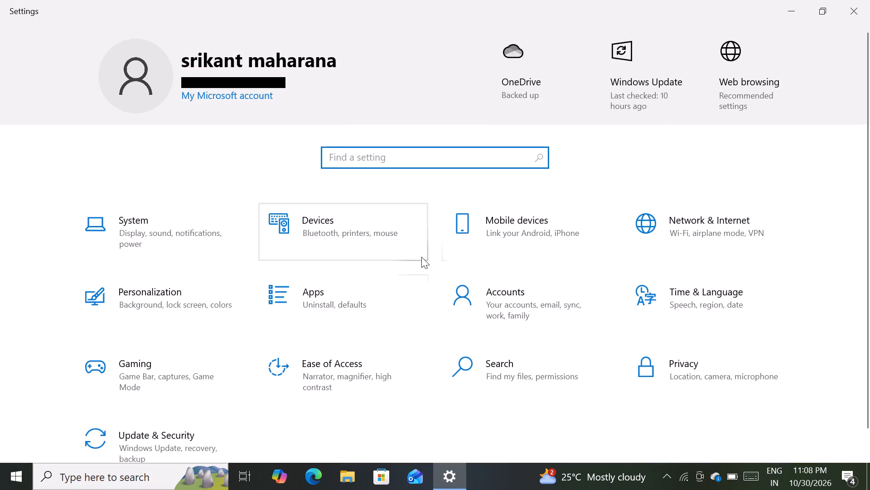
{"action": "left_click", "coordinate": [719, 226]}
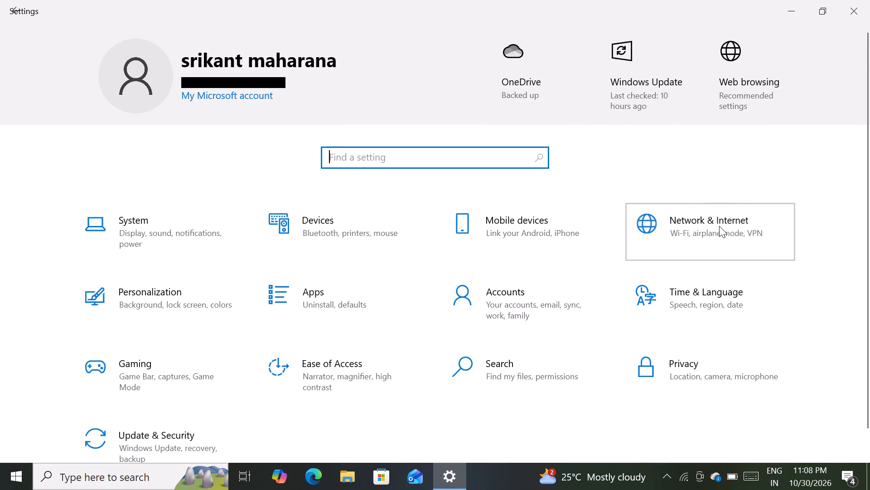
{"action": "left_click", "coordinate": [719, 226]}
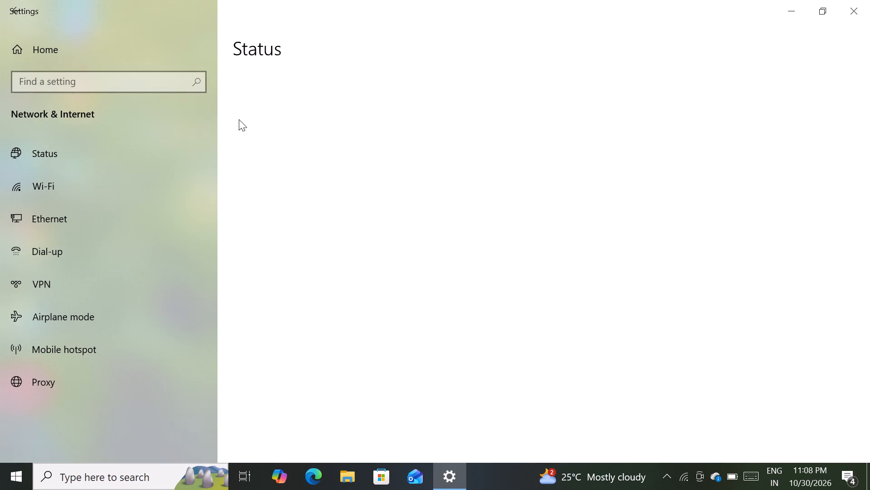
{"action": "left_click", "coordinate": [133, 186]}
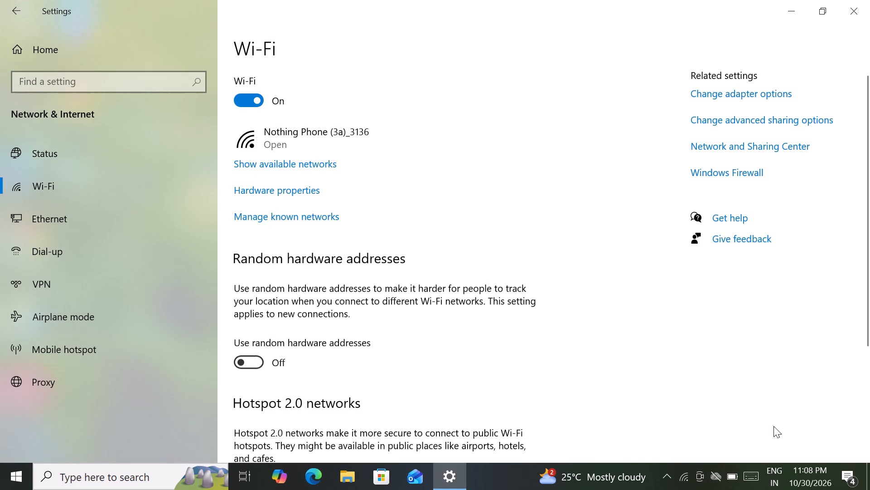
{"action": "left_click", "coordinate": [863, 9]}
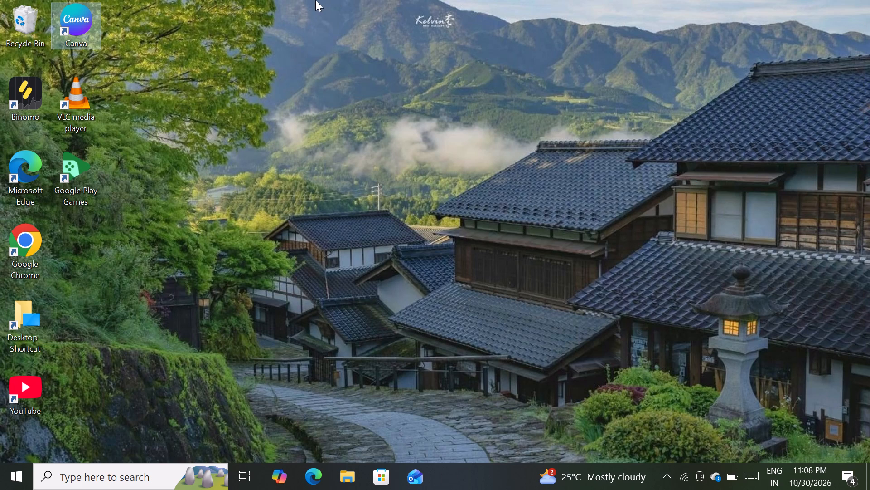
Launch the Canva desktop app and minimize its window while it loads.
{"action": "double_click", "coordinate": [93, 24]}
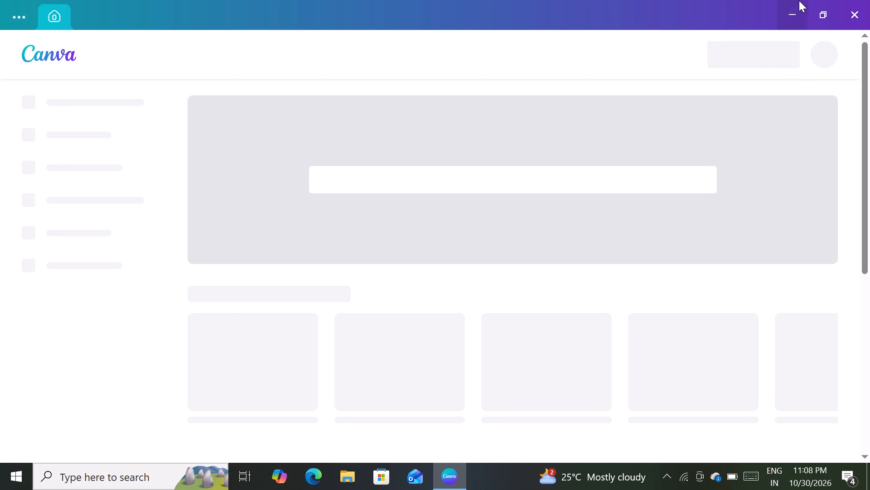
{"action": "left_click", "coordinate": [795, 15]}
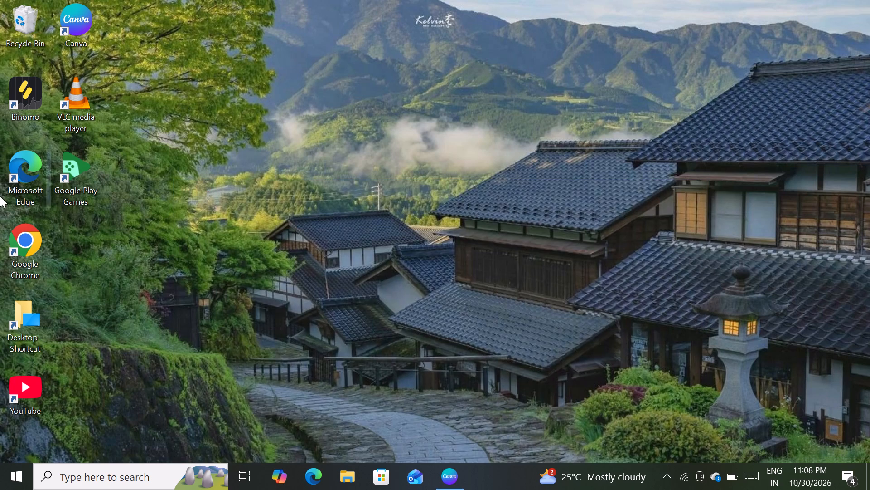
Open Chrome, search Google for pinterest and open the Pinterest home page.
{"action": "double_click", "coordinate": [37, 240]}
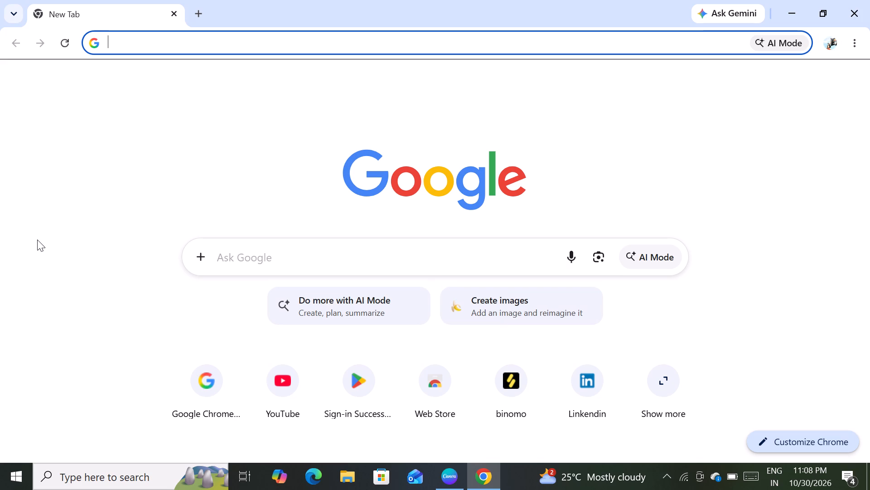
{"action": "left_click", "coordinate": [350, 262]}
{"action": "left_click", "coordinate": [317, 352]}
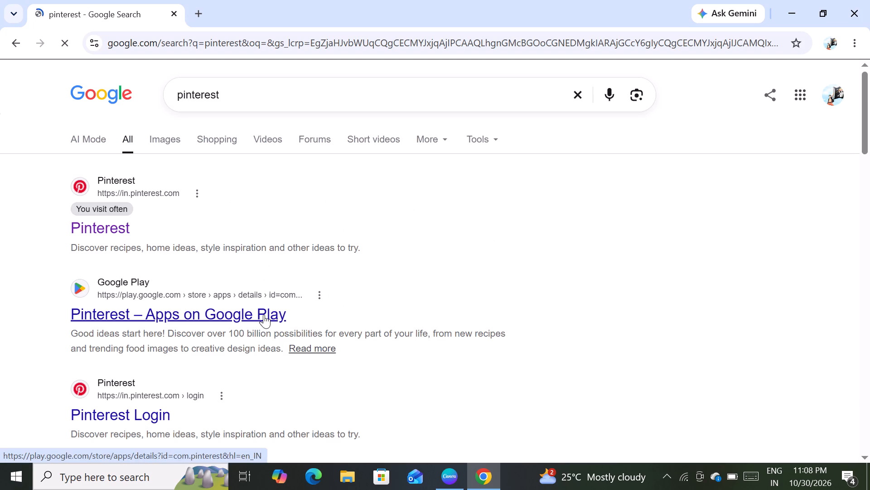
{"action": "left_click", "coordinate": [108, 235]}
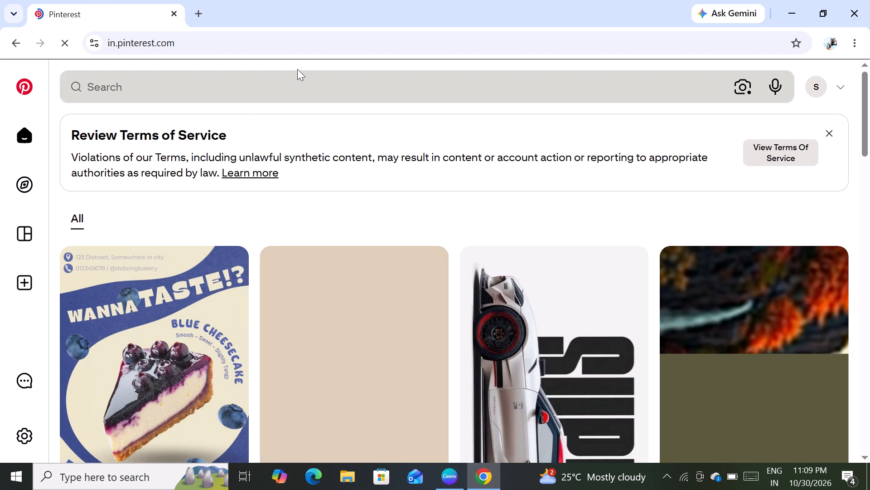
Search Pinterest for "background for chocolate ice cream poster".
{"action": "left_click", "coordinate": [291, 83]}
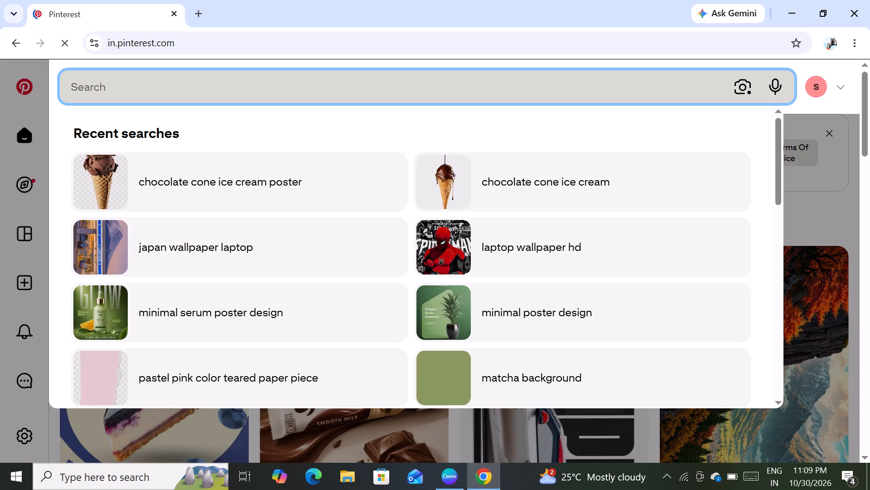
{"action": "type", "text": "chocolate"}
{"action": "key", "text": "space"}
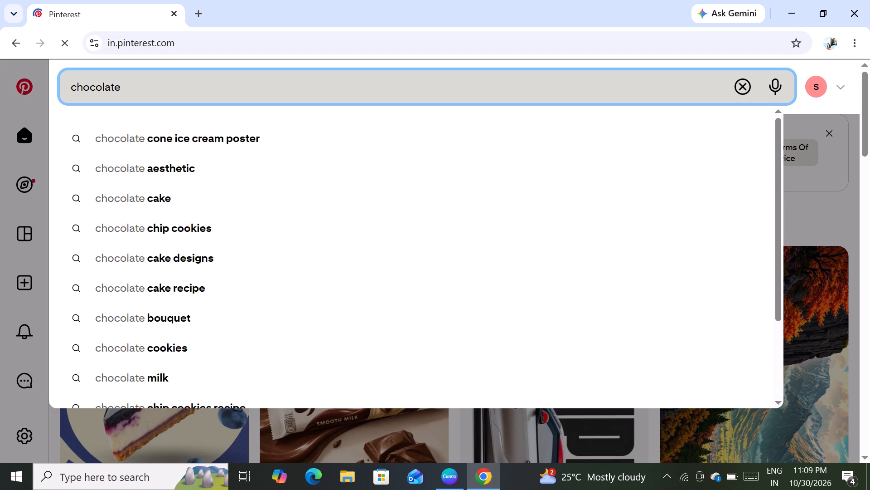
{"action": "type", "text": "ice cream background"}
{"action": "key", "text": "space"}
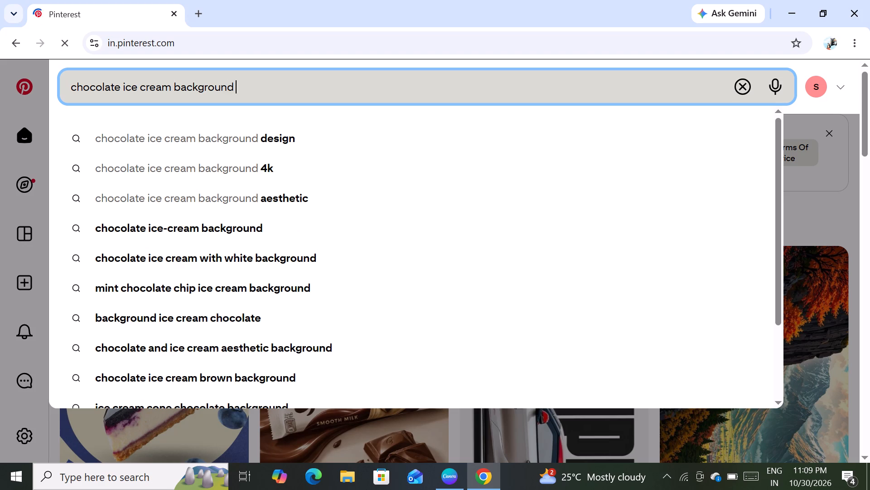
{"action": "type", "text": "post"}
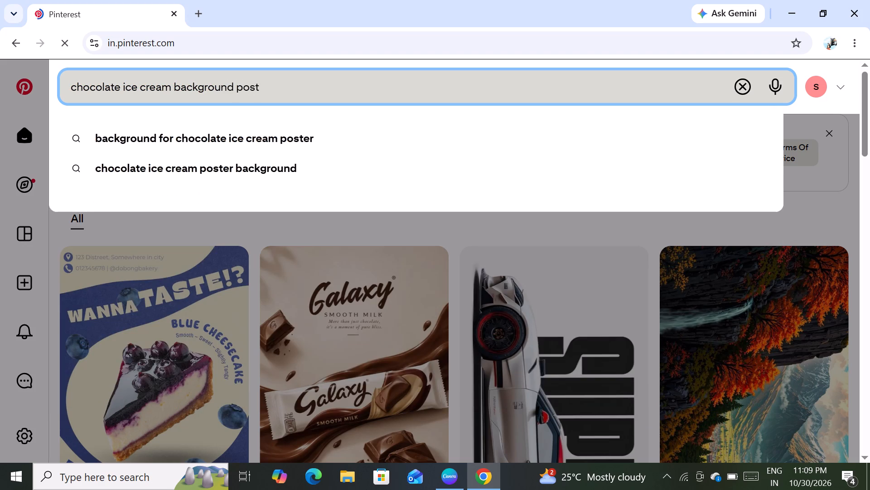
{"action": "key", "text": "BackSpace"}
{"action": "key", "text": "BackSpace"}
{"action": "key", "text": "BackSpace"}
{"action": "key", "text": "BackSpace"}
{"action": "type", "text": "of poster"}
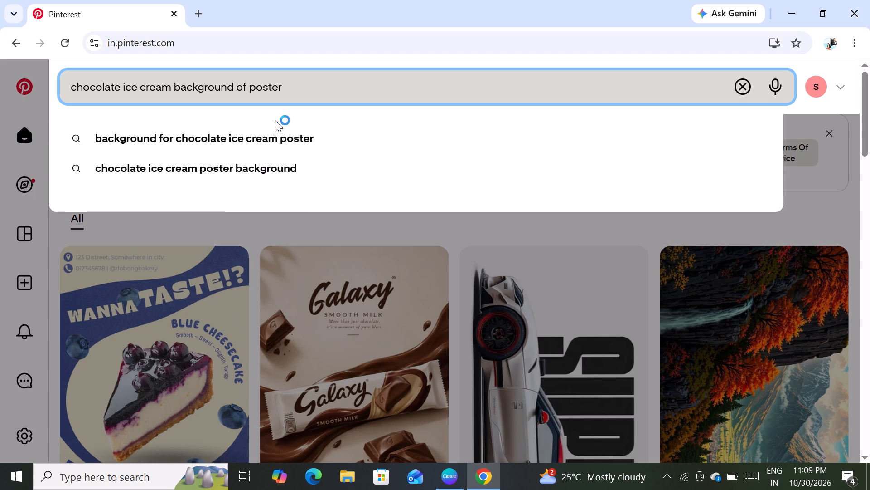
{"action": "left_click", "coordinate": [261, 140]}
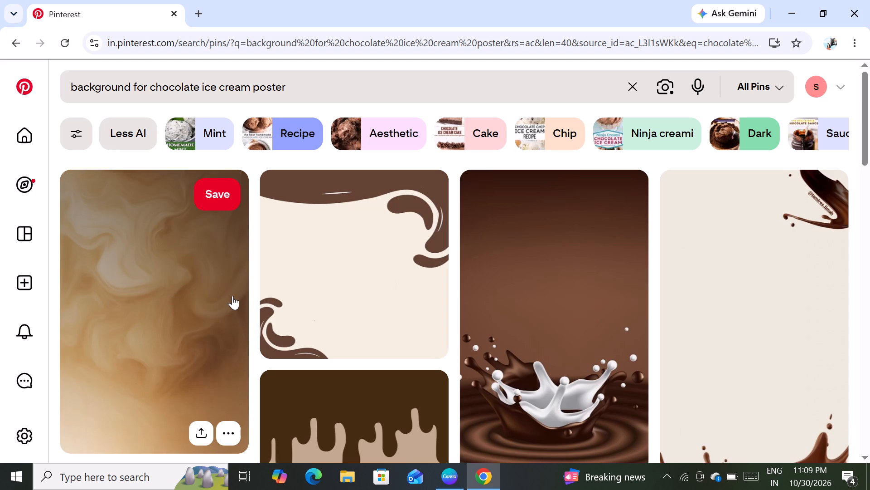
Examine the Pinterest search results for a suitable chocolate ice cream poster background.
{"action": "scroll", "coordinate": [236, 296], "scroll_direction": "down", "scroll_amount": 3}
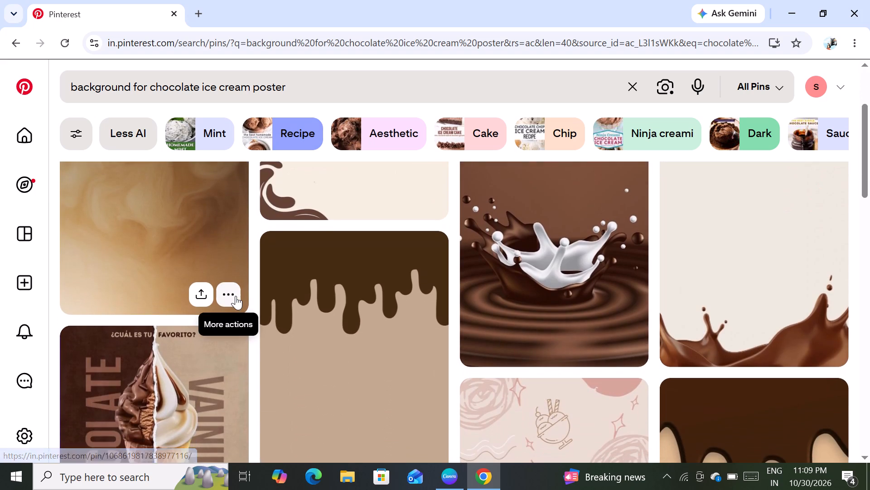
{"action": "scroll", "coordinate": [236, 296], "scroll_direction": "down", "scroll_amount": 4}
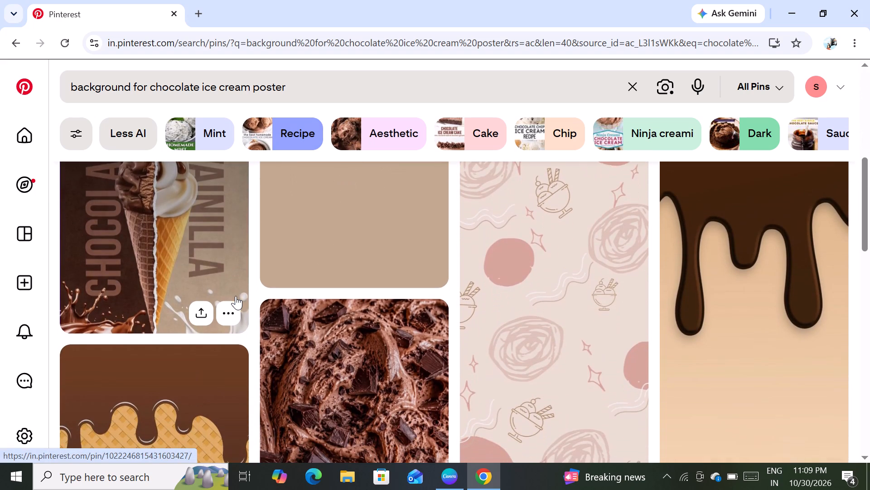
{"action": "scroll", "coordinate": [236, 296], "scroll_direction": "down", "scroll_amount": 5}
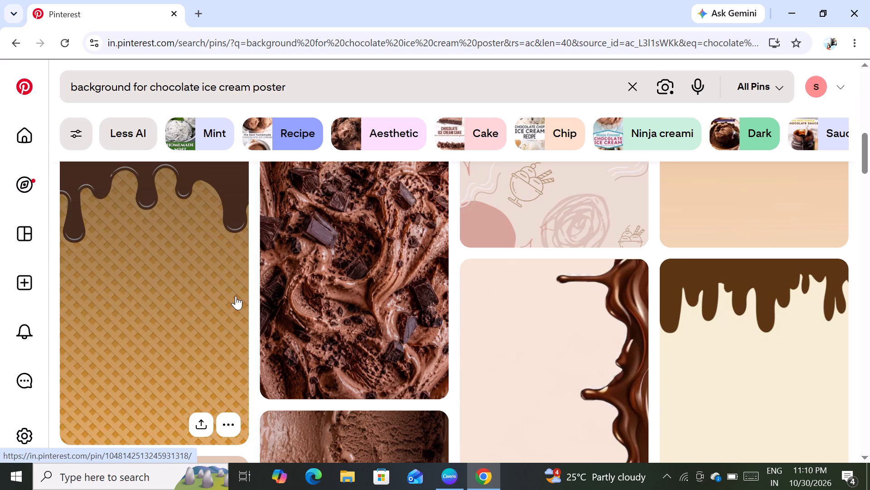
{"action": "scroll", "coordinate": [236, 296], "scroll_direction": "down", "scroll_amount": 4}
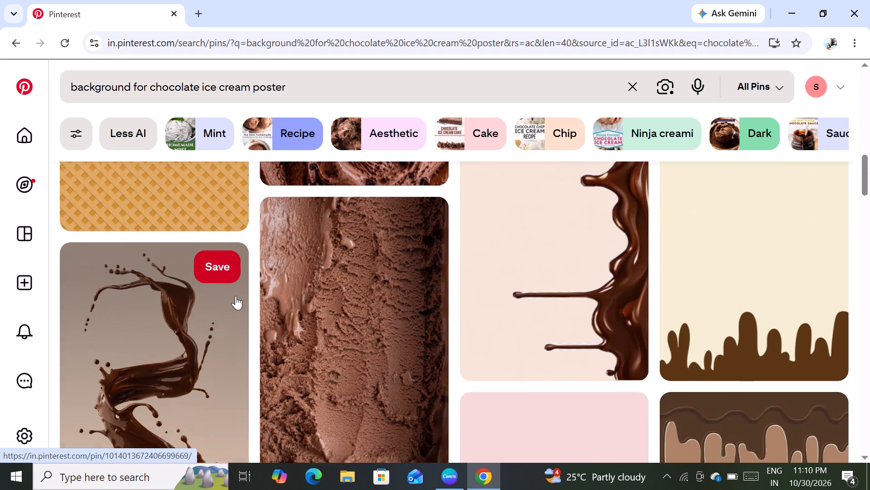
{"action": "scroll", "coordinate": [236, 296], "scroll_direction": "down", "scroll_amount": 1}
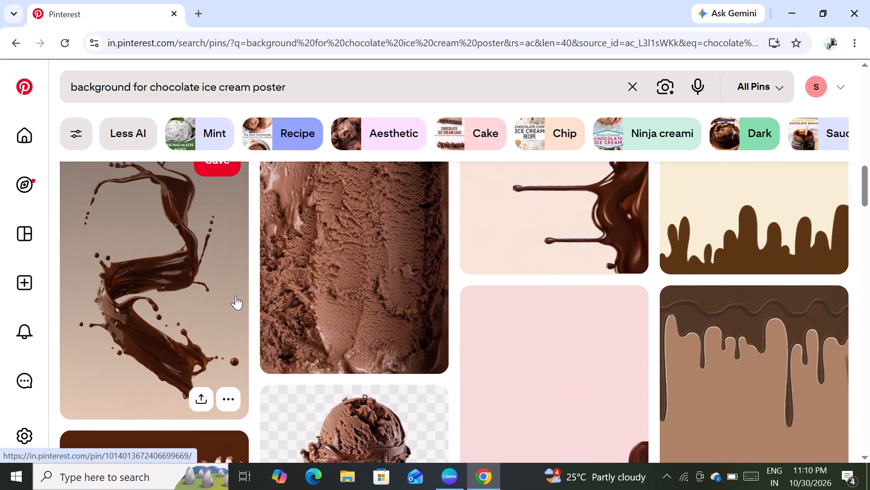
{"action": "scroll", "coordinate": [236, 296], "scroll_direction": "down", "scroll_amount": 10}
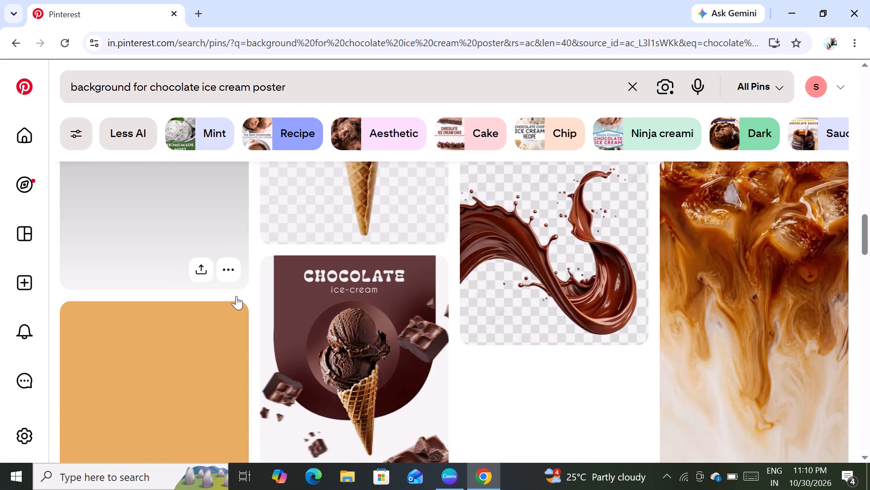
{"action": "scroll", "coordinate": [236, 296], "scroll_direction": "down", "scroll_amount": 8}
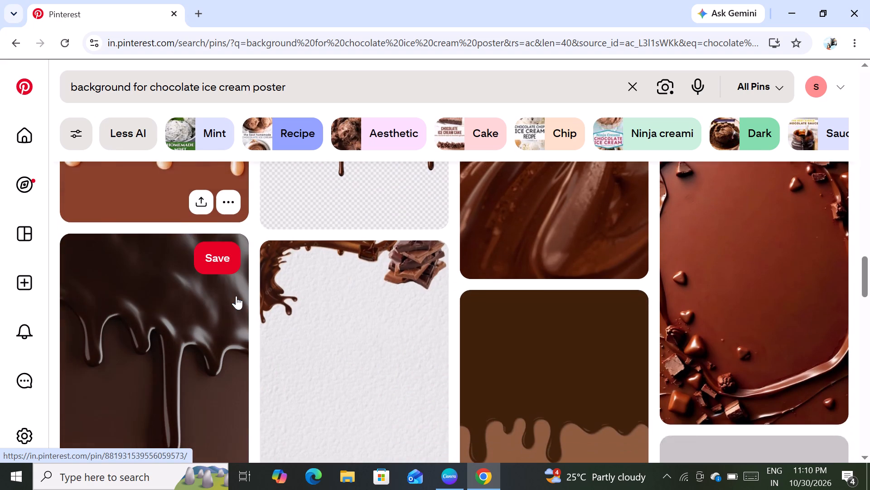
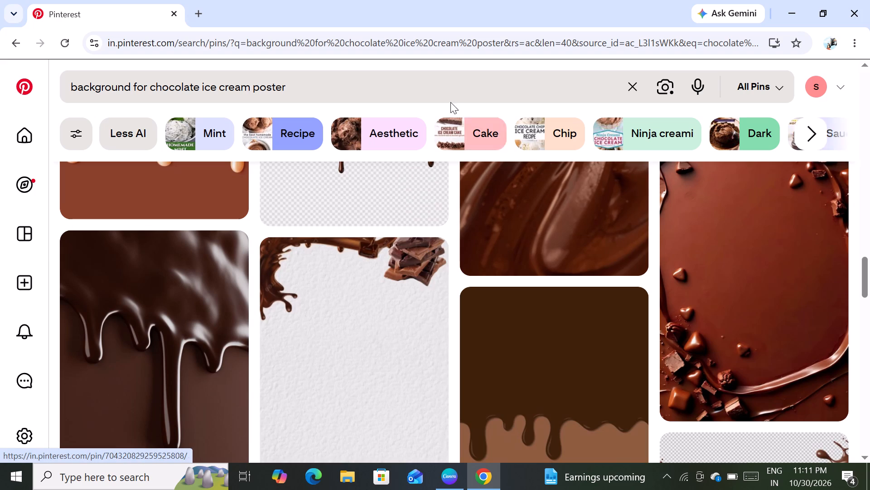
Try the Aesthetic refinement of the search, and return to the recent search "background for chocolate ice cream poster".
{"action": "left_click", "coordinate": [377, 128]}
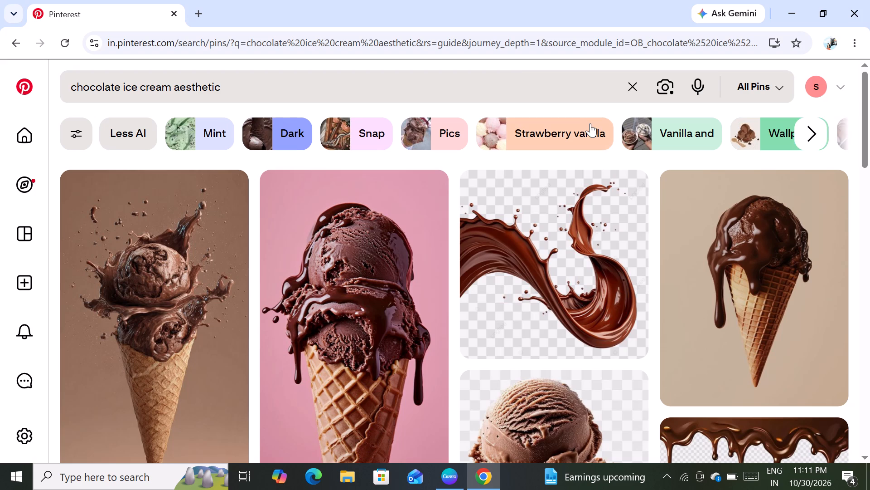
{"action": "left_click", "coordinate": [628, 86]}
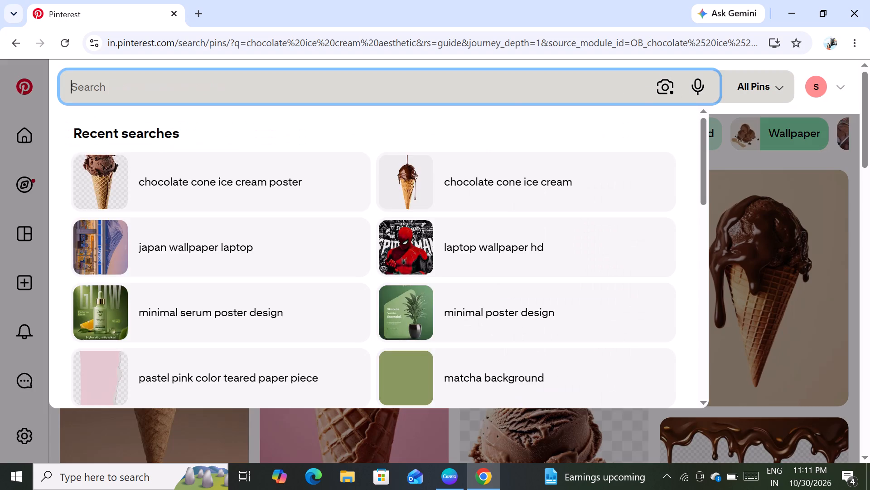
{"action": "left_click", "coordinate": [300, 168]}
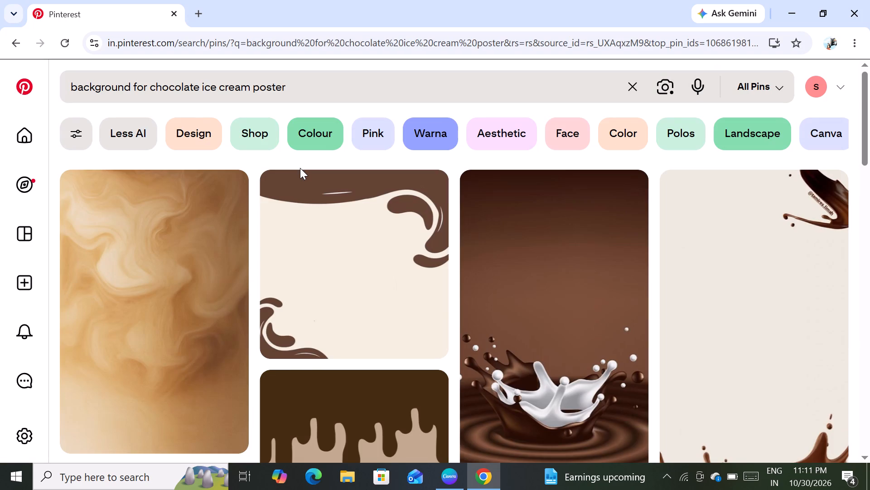
Examine the Pinterest results, including those below the related searches, for a suitable chocolate ice cream poster background.
{"action": "scroll", "coordinate": [478, 304], "scroll_direction": "down", "scroll_amount": 1}
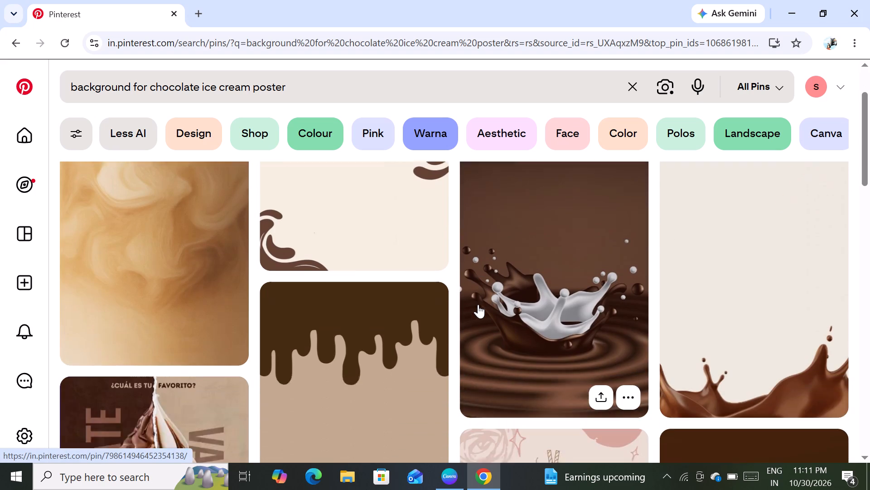
{"action": "scroll", "coordinate": [478, 304], "scroll_direction": "down", "scroll_amount": 7}
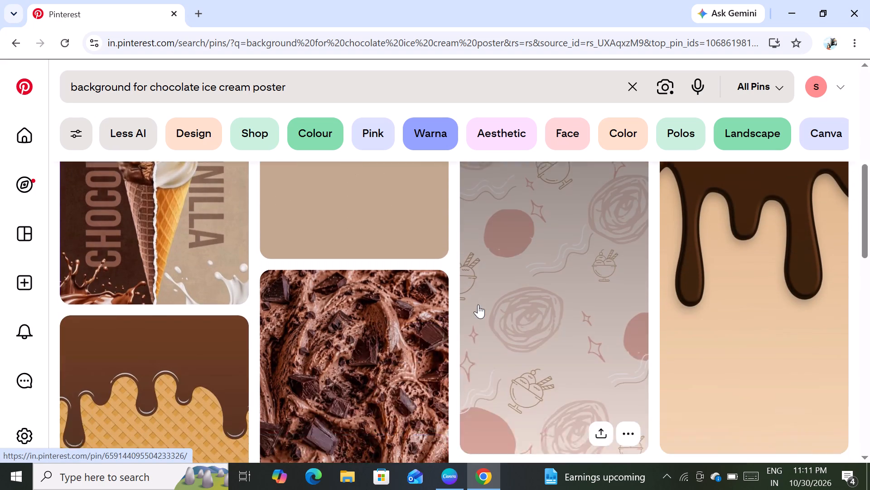
{"action": "scroll", "coordinate": [478, 304], "scroll_direction": "down", "scroll_amount": 3}
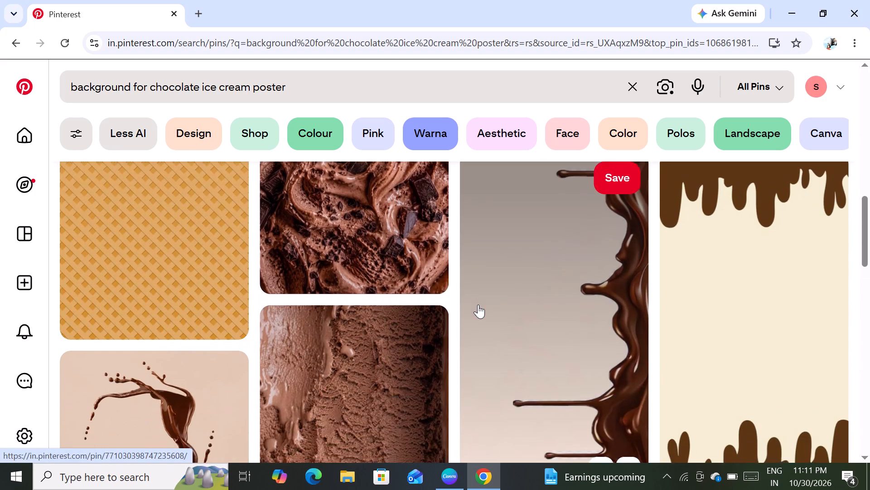
{"action": "scroll", "coordinate": [478, 304], "scroll_direction": "down", "scroll_amount": 3}
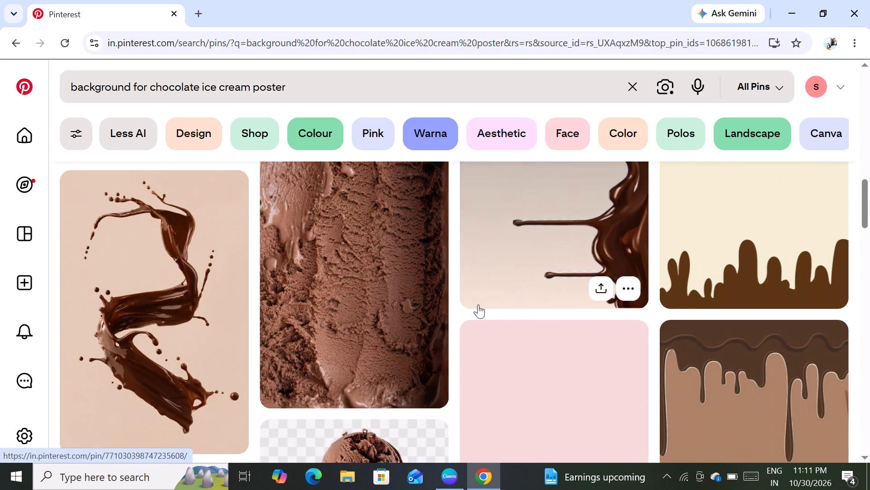
{"action": "scroll", "coordinate": [478, 304], "scroll_direction": "down", "scroll_amount": 1}
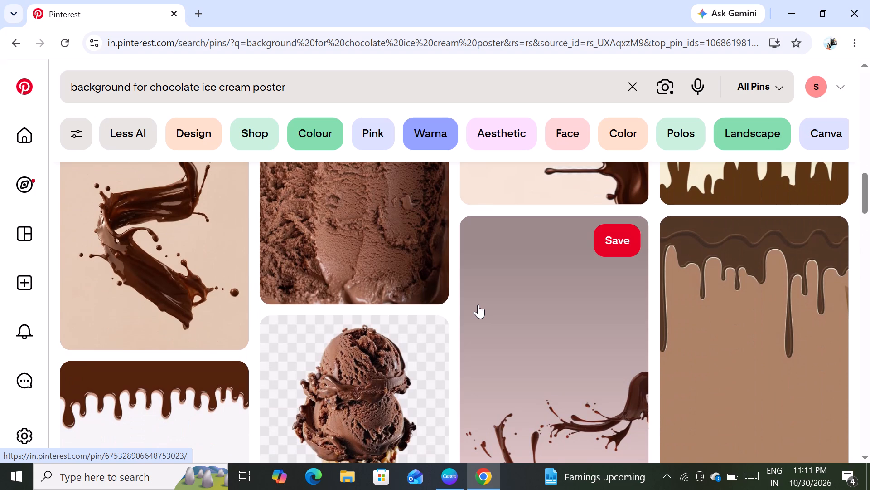
{"action": "scroll", "coordinate": [478, 304], "scroll_direction": "down", "scroll_amount": 1}
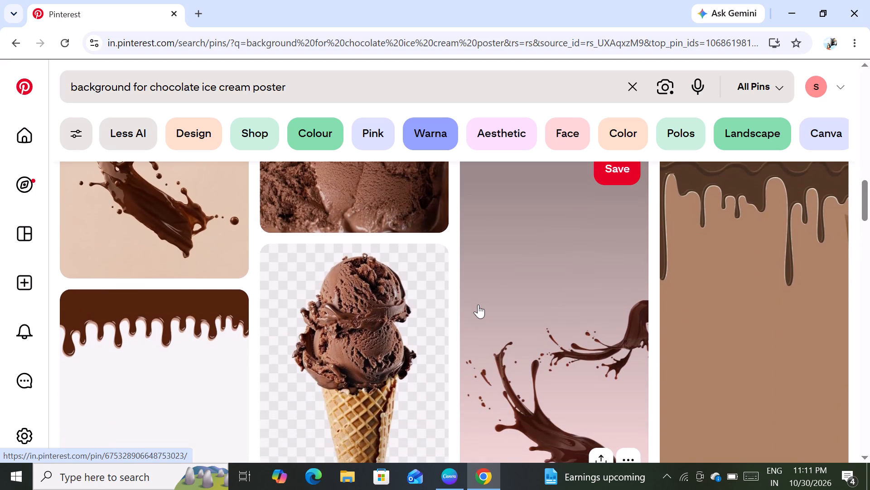
{"action": "scroll", "coordinate": [478, 304], "scroll_direction": "down", "scroll_amount": 1}
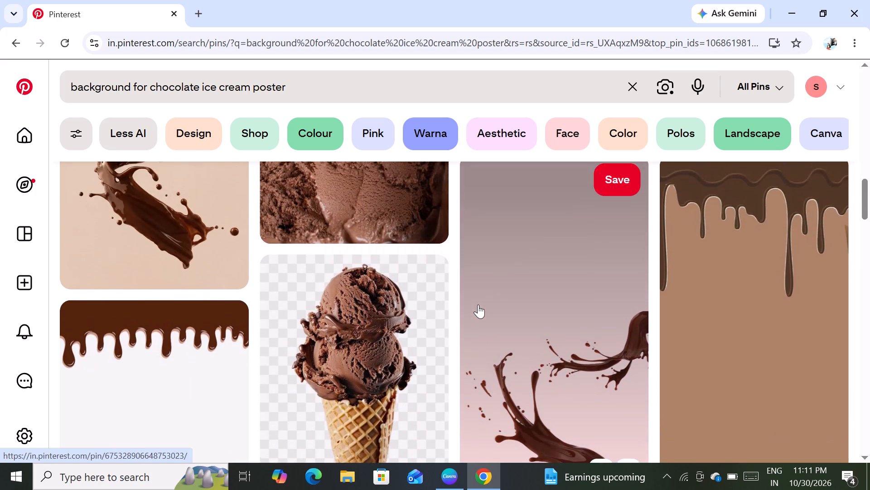
{"action": "scroll", "coordinate": [478, 304], "scroll_direction": "down", "scroll_amount": 1}
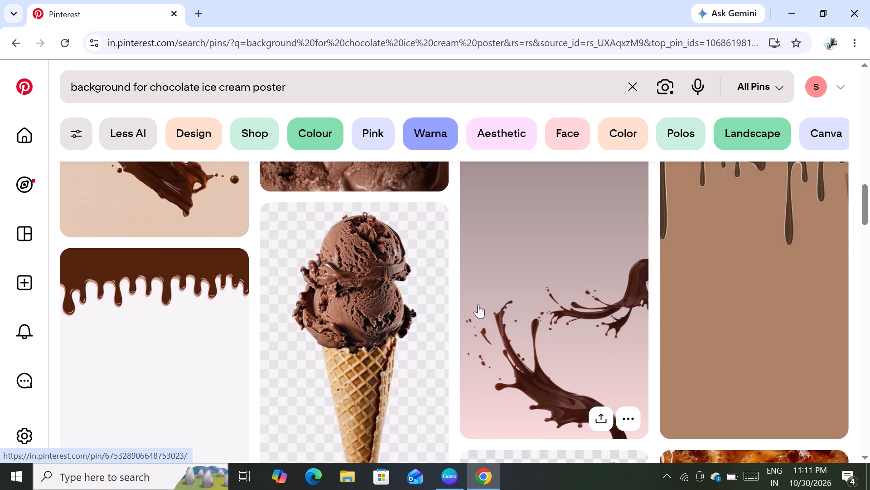
{"action": "scroll", "coordinate": [478, 304], "scroll_direction": "down", "scroll_amount": 1}
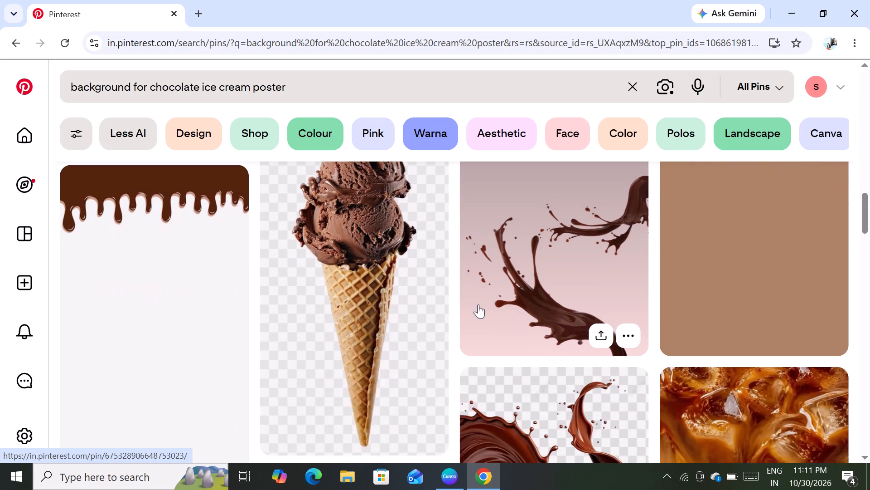
{"action": "scroll", "coordinate": [478, 304], "scroll_direction": "down", "scroll_amount": 8}
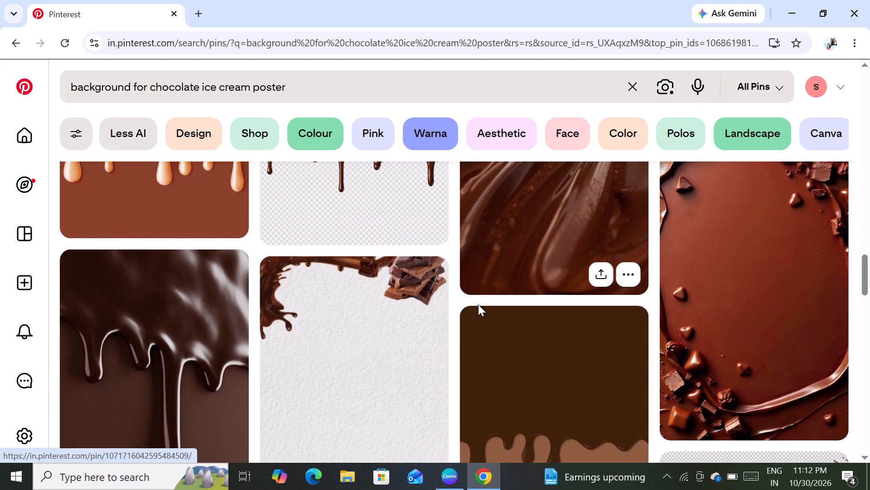
{"action": "scroll", "coordinate": [478, 304], "scroll_direction": "down", "scroll_amount": 1}
{"action": "scroll", "coordinate": [478, 304], "scroll_direction": "up", "scroll_amount": 1}
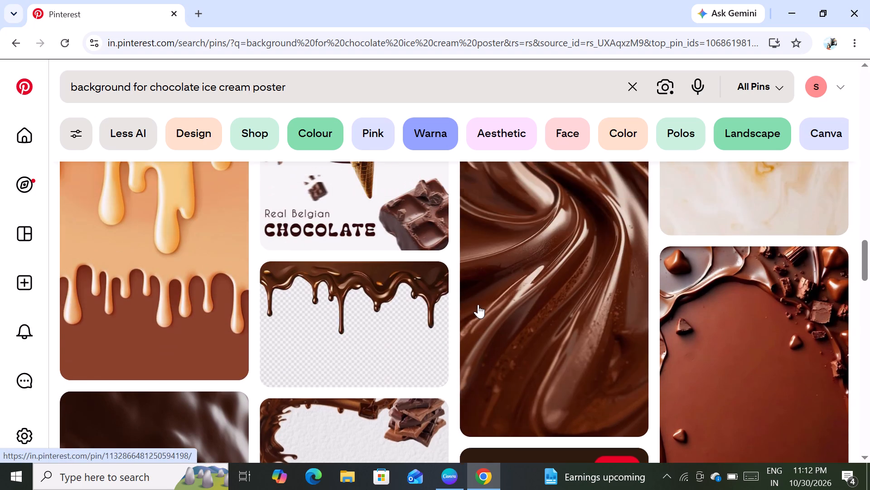
{"action": "scroll", "coordinate": [478, 304], "scroll_direction": "up", "scroll_amount": 1}
{"action": "scroll", "coordinate": [478, 265], "scroll_direction": "down", "scroll_amount": 1}
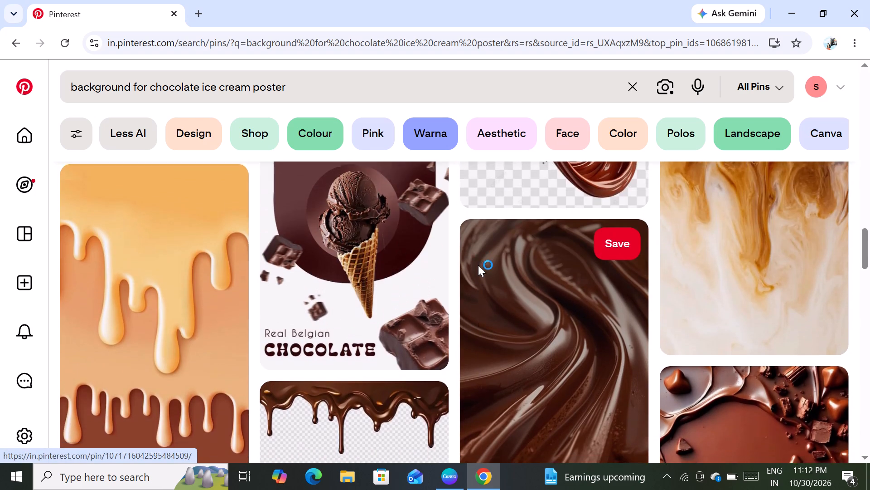
{"action": "scroll", "coordinate": [478, 265], "scroll_direction": "down", "scroll_amount": 1}
{"action": "scroll", "coordinate": [483, 293], "scroll_direction": "up", "scroll_amount": 1}
{"action": "scroll", "coordinate": [483, 293], "scroll_direction": "down", "scroll_amount": 4}
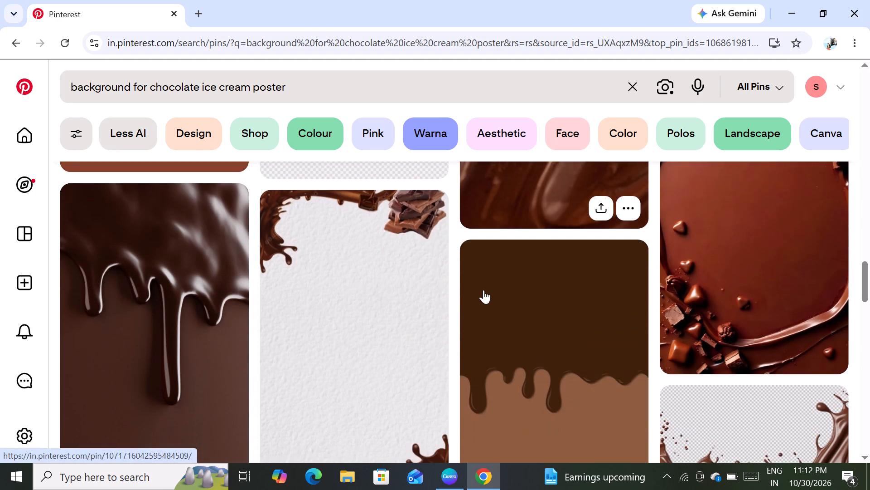
{"action": "scroll", "coordinate": [483, 290], "scroll_direction": "down", "scroll_amount": 3}
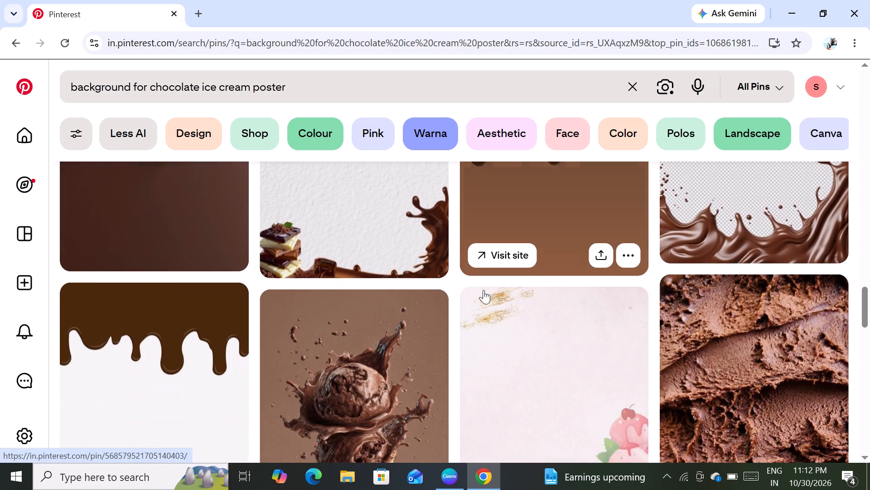
{"action": "scroll", "coordinate": [483, 290], "scroll_direction": "down", "scroll_amount": 2}
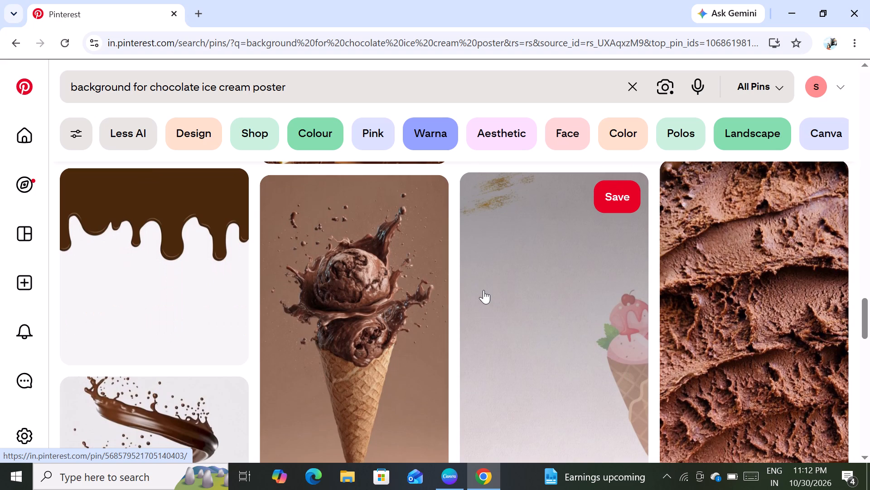
{"action": "scroll", "coordinate": [483, 290], "scroll_direction": "down", "scroll_amount": 3}
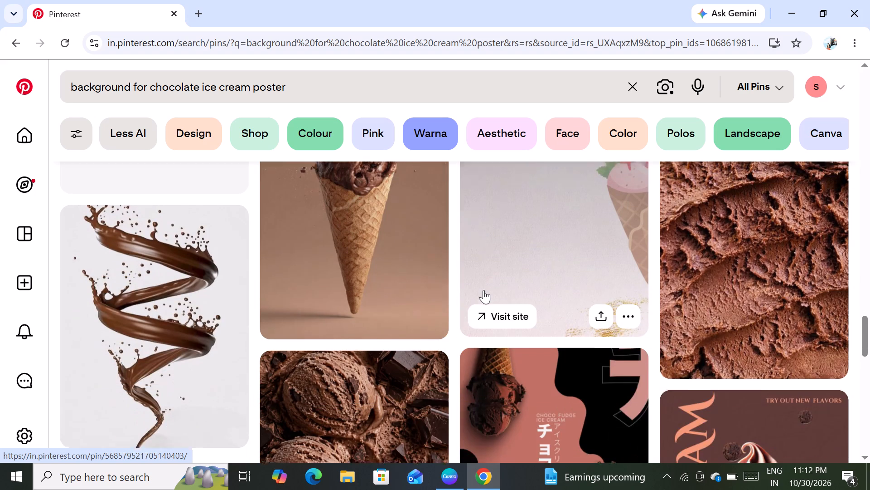
{"action": "scroll", "coordinate": [483, 290], "scroll_direction": "down", "scroll_amount": 7}
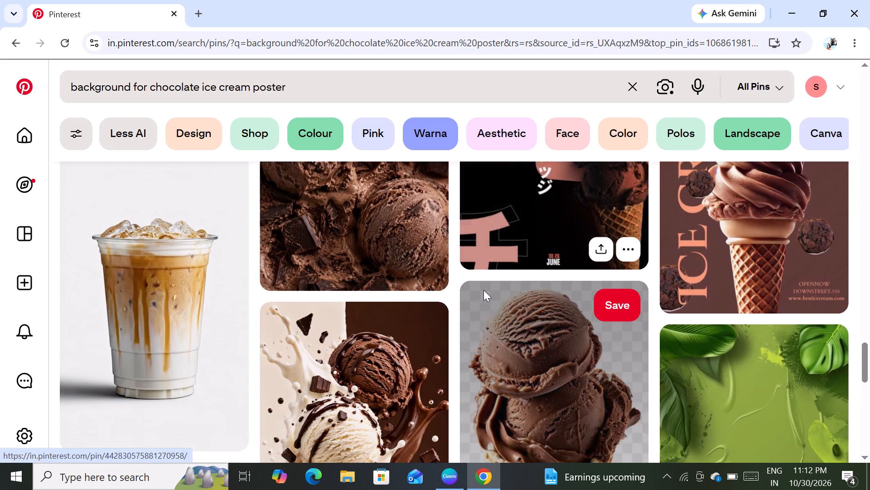
{"action": "scroll", "coordinate": [483, 290], "scroll_direction": "down", "scroll_amount": 5}
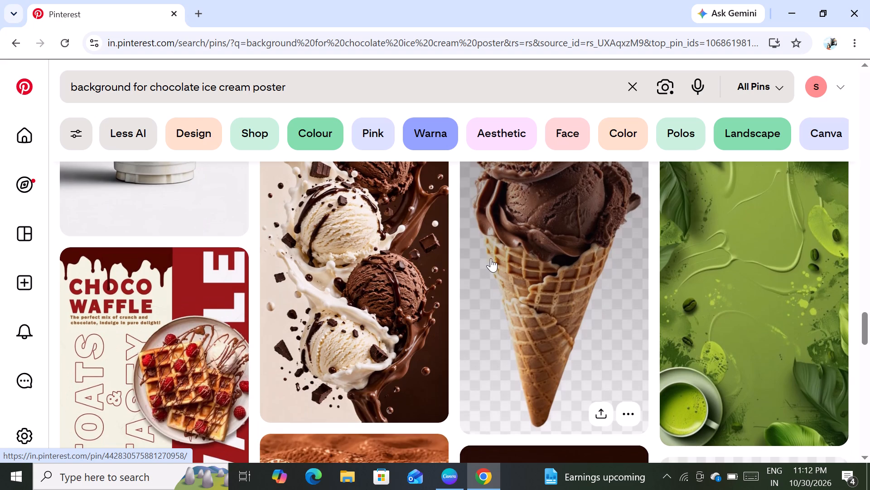
{"action": "scroll", "coordinate": [491, 258], "scroll_direction": "down", "scroll_amount": 7}
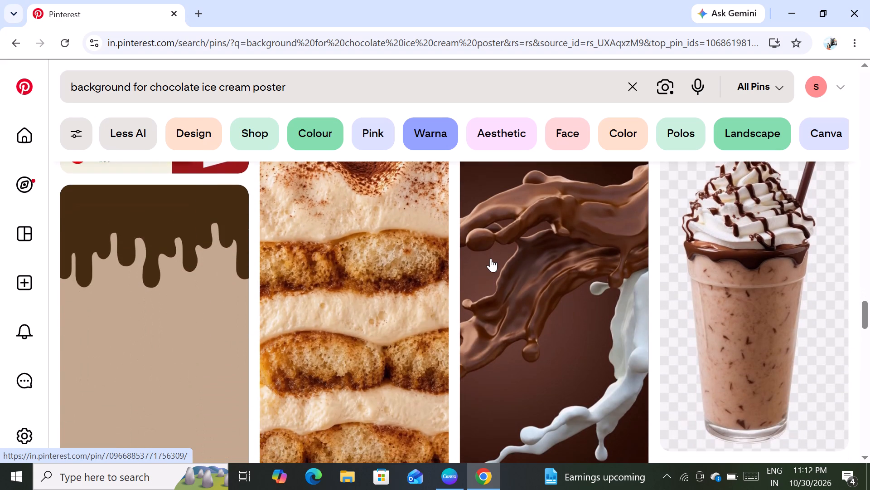
{"action": "scroll", "coordinate": [491, 258], "scroll_direction": "down", "scroll_amount": 3}
{"action": "scroll", "coordinate": [486, 216], "scroll_direction": "down", "scroll_amount": 1}
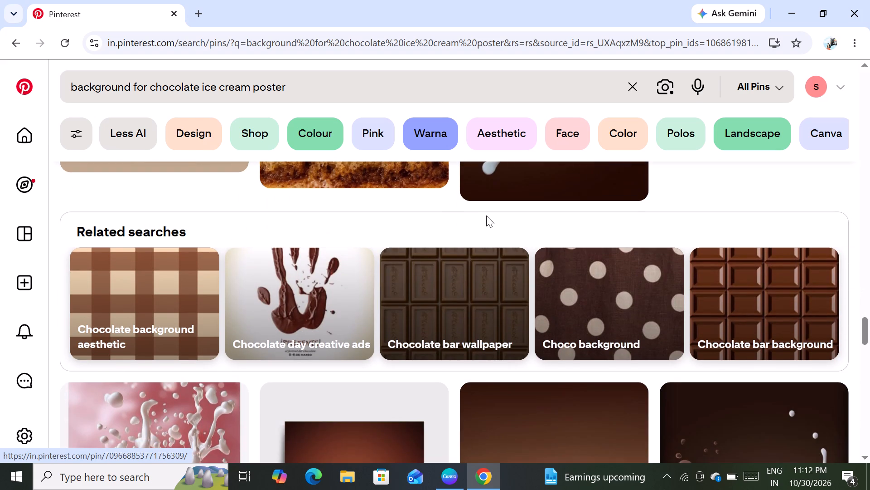
{"action": "scroll", "coordinate": [486, 216], "scroll_direction": "down", "scroll_amount": 2}
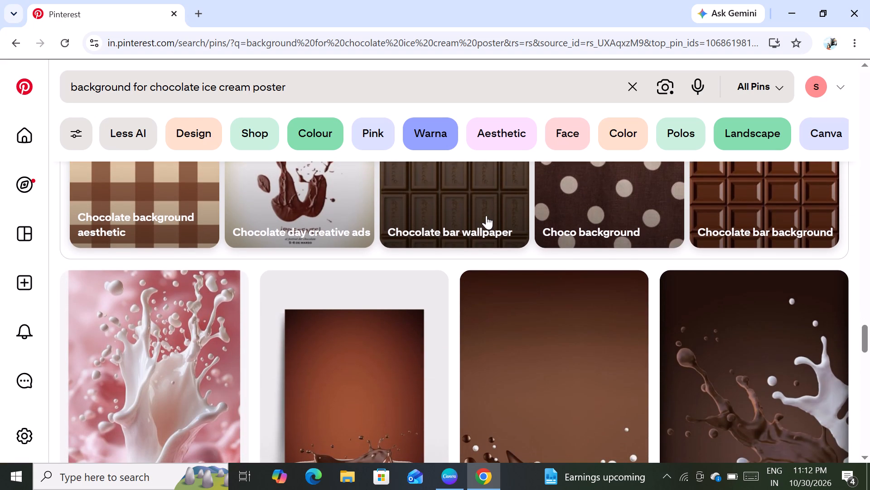
{"action": "scroll", "coordinate": [486, 216], "scroll_direction": "up", "scroll_amount": 1}
{"action": "scroll", "coordinate": [521, 187], "scroll_direction": "down", "scroll_amount": 3}
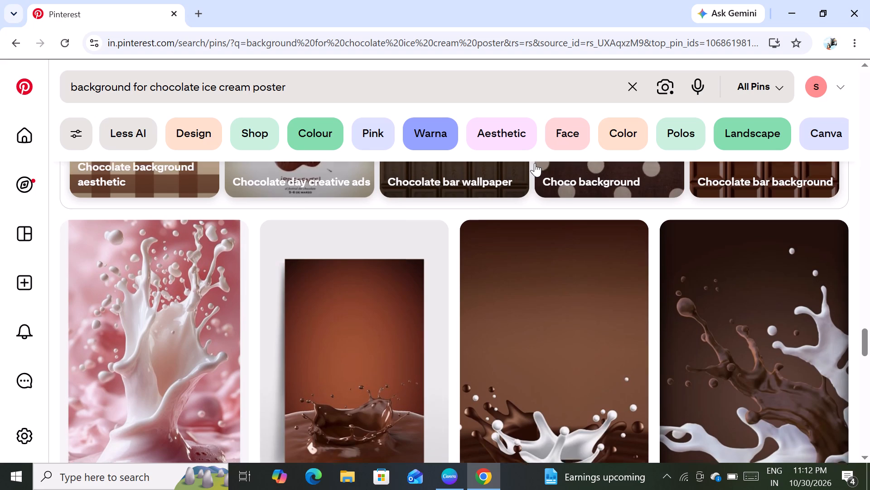
{"action": "scroll", "coordinate": [535, 163], "scroll_direction": "down", "scroll_amount": 6}
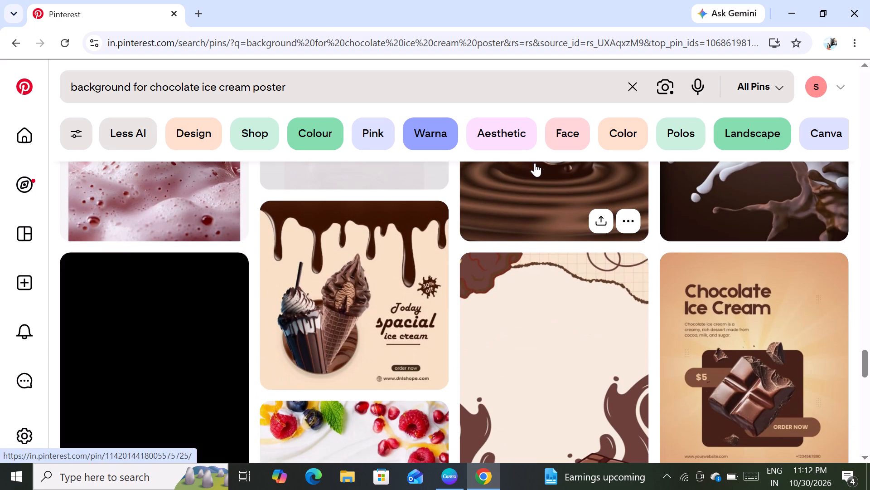
{"action": "scroll", "coordinate": [535, 163], "scroll_direction": "down", "scroll_amount": 1}
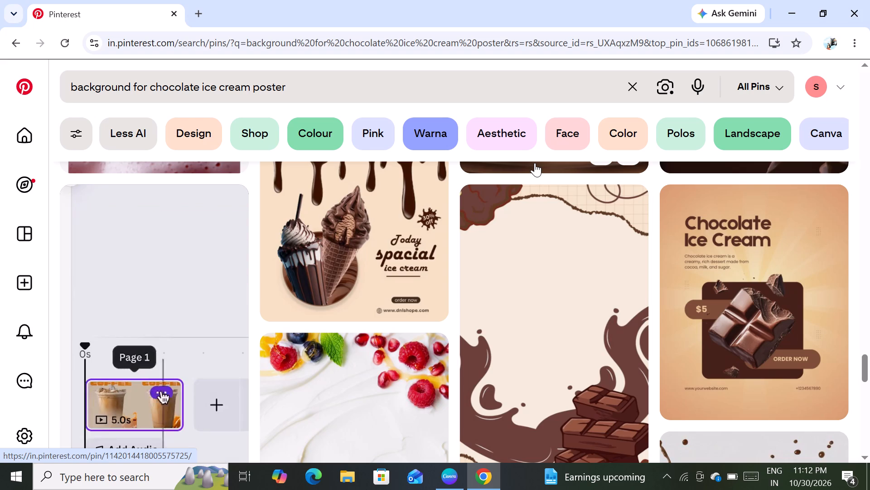
{"action": "scroll", "coordinate": [535, 163], "scroll_direction": "down", "scroll_amount": 1}
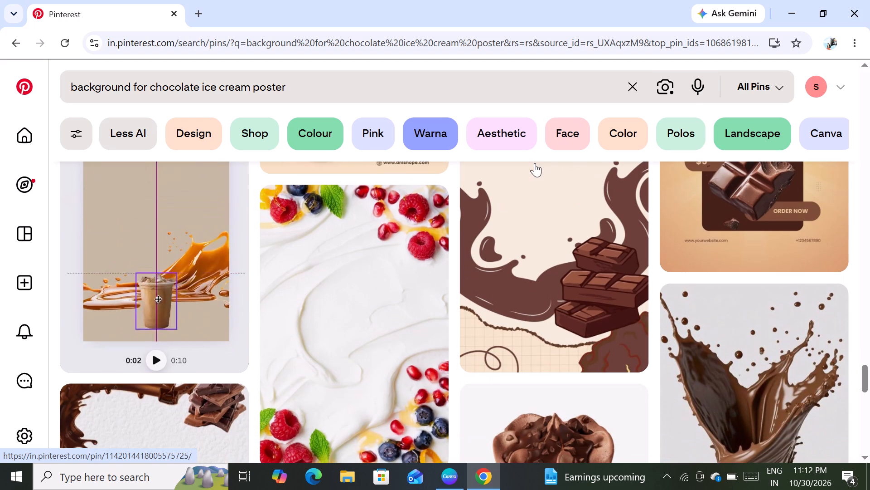
{"action": "scroll", "coordinate": [535, 163], "scroll_direction": "down", "scroll_amount": 2}
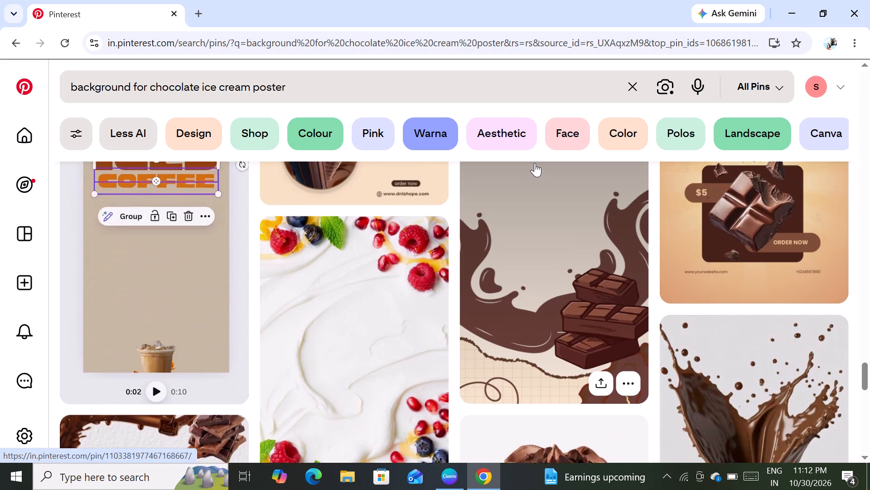
{"action": "scroll", "coordinate": [535, 163], "scroll_direction": "down", "scroll_amount": 4}
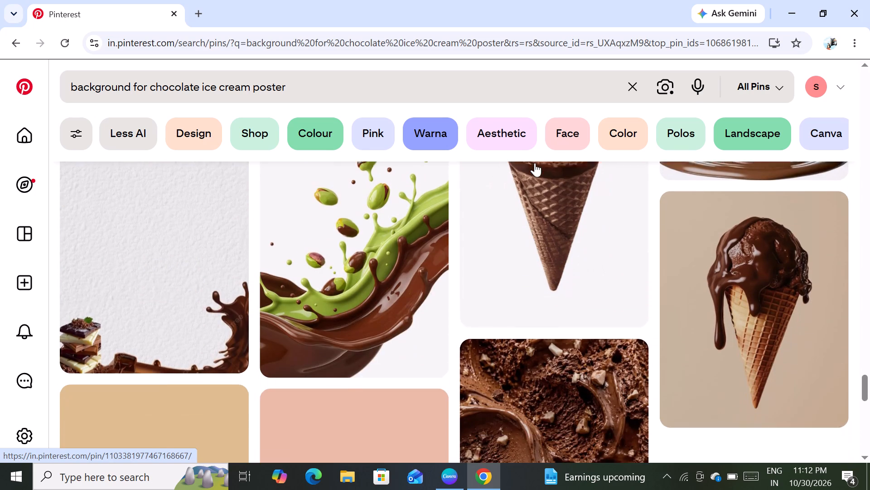
{"action": "scroll", "coordinate": [548, 142], "scroll_direction": "down", "scroll_amount": 2}
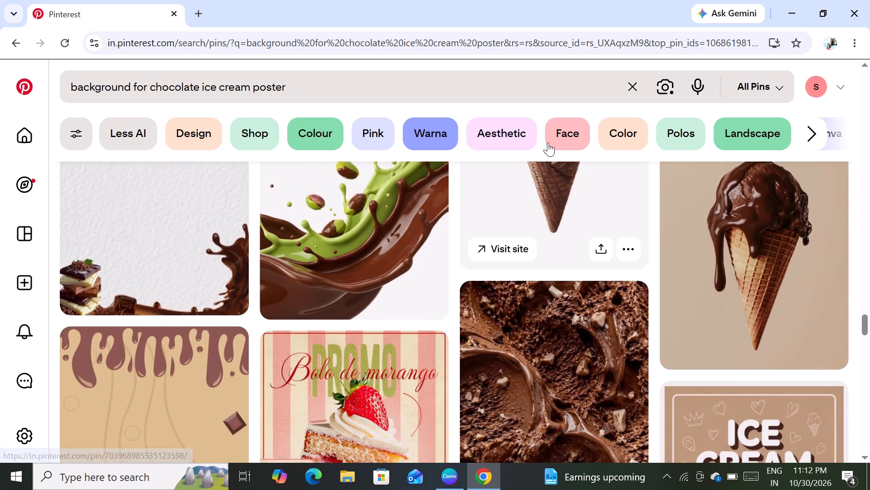
{"action": "scroll", "coordinate": [548, 142], "scroll_direction": "down", "scroll_amount": 2}
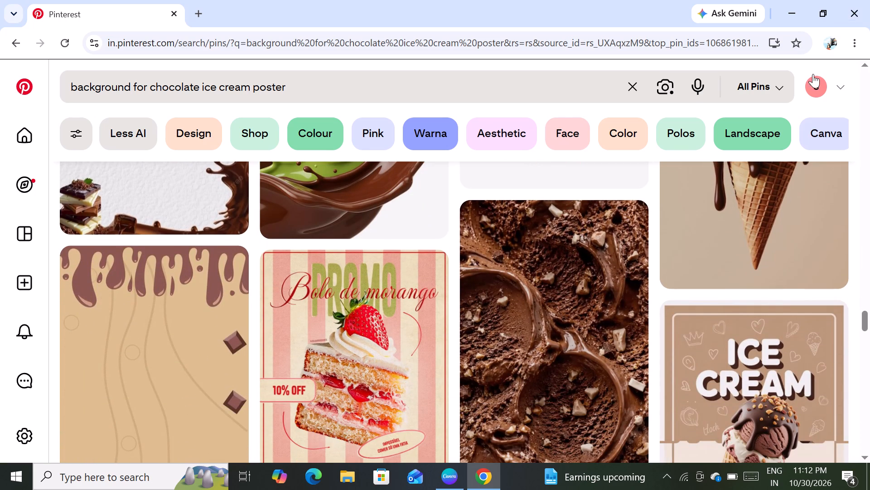
Open the saved pins in the Pinterest profile and view the brown and beige "ice cream" cone poster pin.
{"action": "left_click", "coordinate": [813, 78]}
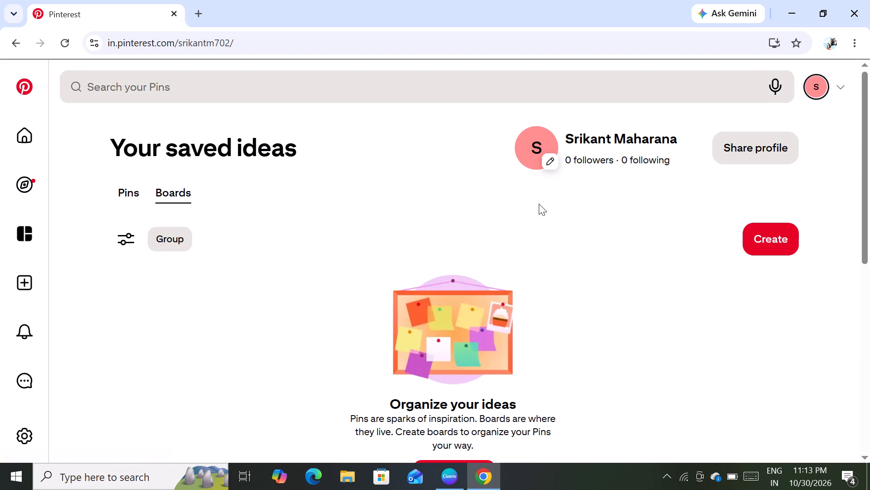
{"action": "left_click", "coordinate": [132, 191]}
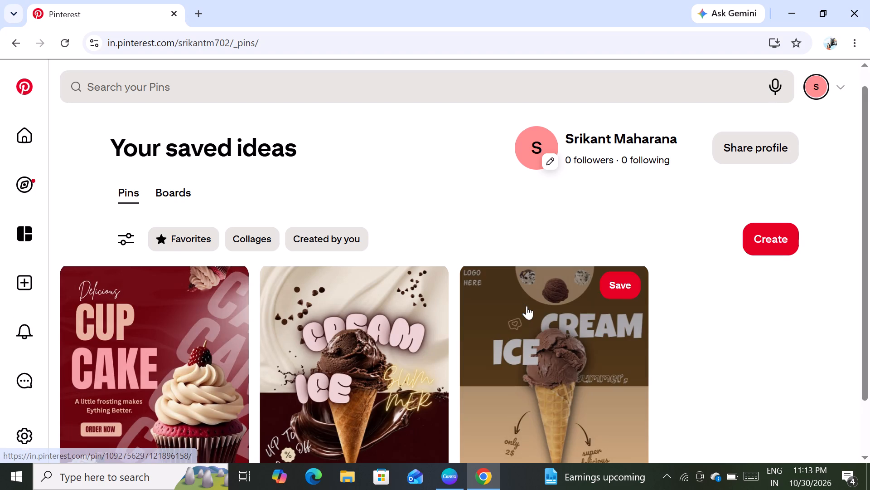
{"action": "left_click", "coordinate": [527, 333]}
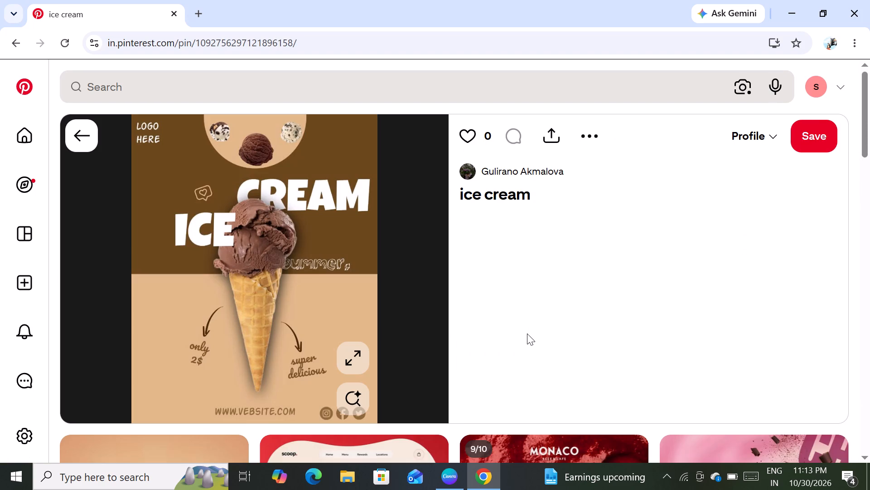
Examine the pins related to the brown and beige ice cream cone poster for a suitable background or layout reference.
{"action": "scroll", "coordinate": [400, 466], "scroll_direction": "down", "scroll_amount": 1}
{"action": "scroll", "coordinate": [455, 433], "scroll_direction": "down", "scroll_amount": 5}
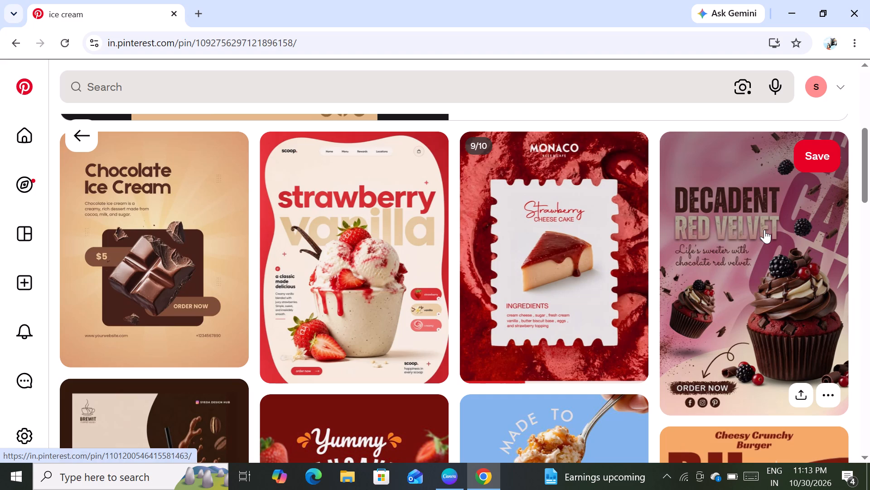
{"action": "scroll", "coordinate": [701, 307], "scroll_direction": "down", "scroll_amount": 2}
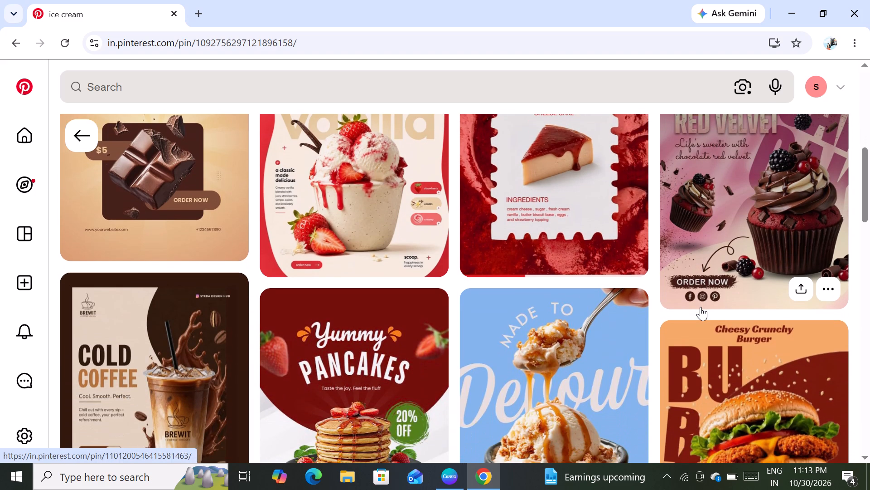
{"action": "scroll", "coordinate": [701, 307], "scroll_direction": "down", "scroll_amount": 2}
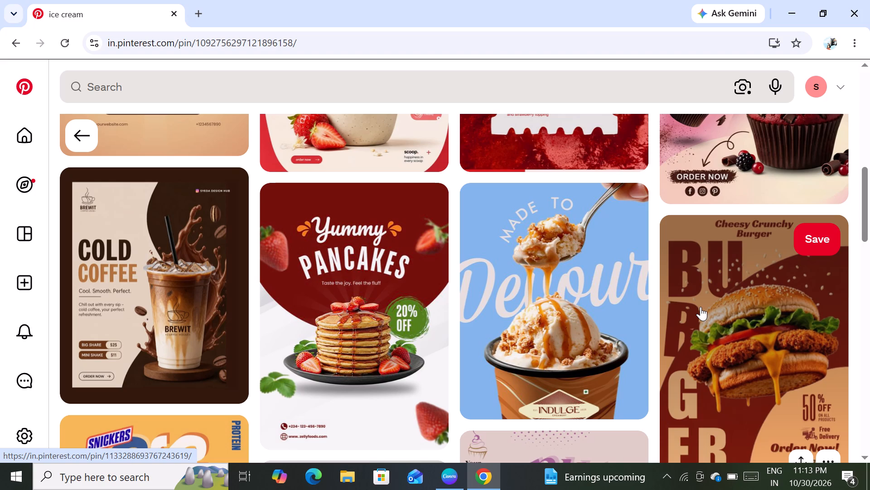
{"action": "scroll", "coordinate": [701, 307], "scroll_direction": "down", "scroll_amount": 2}
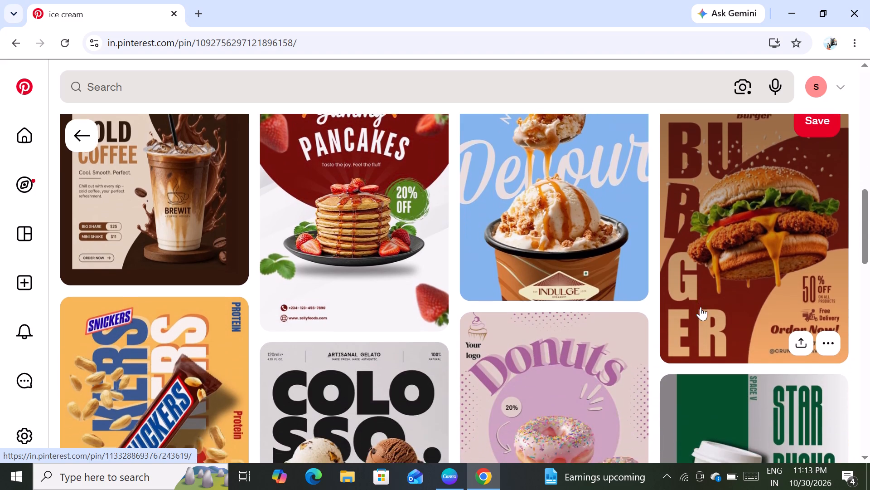
{"action": "scroll", "coordinate": [701, 307], "scroll_direction": "down", "scroll_amount": 6}
{"action": "scroll", "coordinate": [701, 307], "scroll_direction": "right", "scroll_amount": 1}
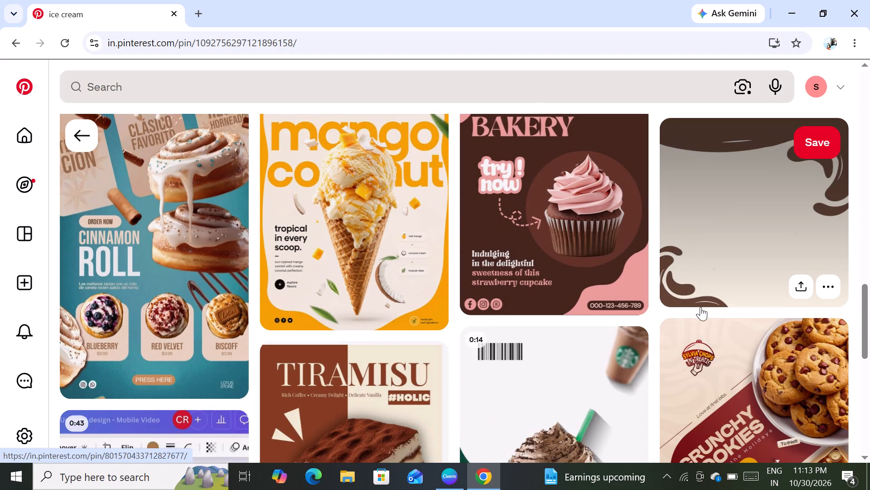
{"action": "scroll", "coordinate": [701, 307], "scroll_direction": "right", "scroll_amount": 1}
{"action": "scroll", "coordinate": [667, 390], "scroll_direction": "down", "scroll_amount": 4}
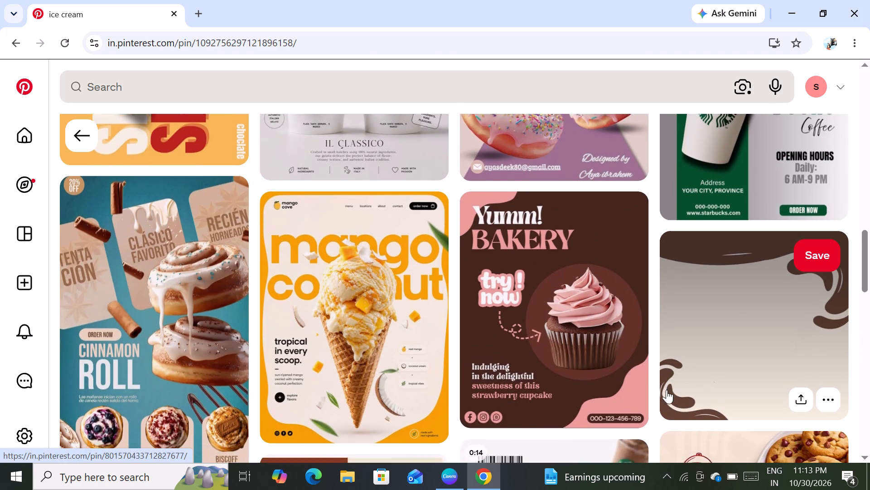
{"action": "scroll", "coordinate": [667, 390], "scroll_direction": "down", "scroll_amount": 2}
{"action": "scroll", "coordinate": [667, 390], "scroll_direction": "up", "scroll_amount": 6}
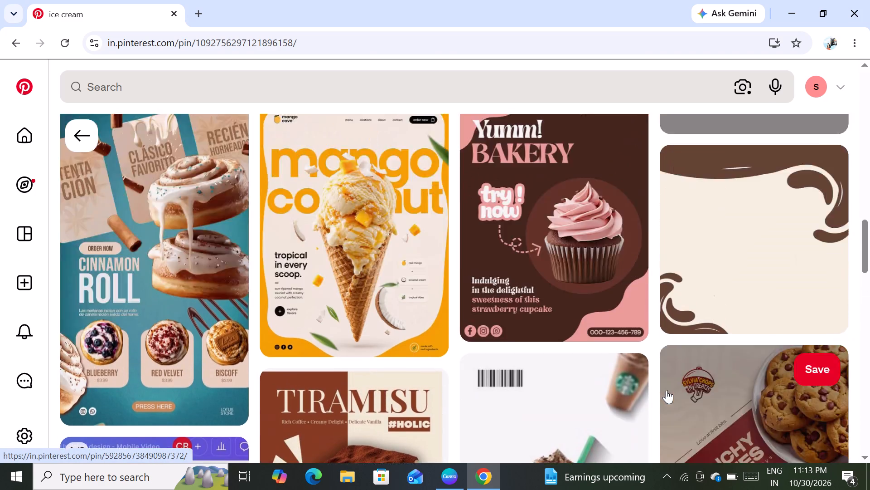
{"action": "scroll", "coordinate": [667, 390], "scroll_direction": "down", "scroll_amount": 1}
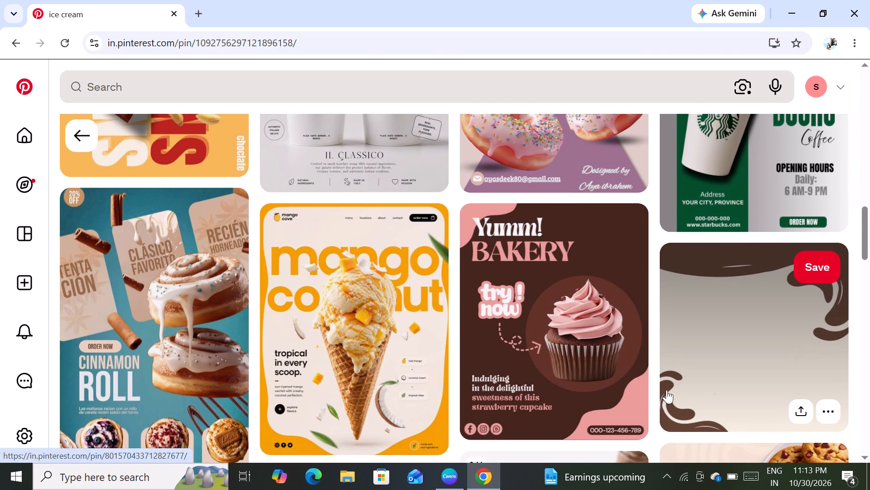
{"action": "scroll", "coordinate": [667, 390], "scroll_direction": "down", "scroll_amount": 1}
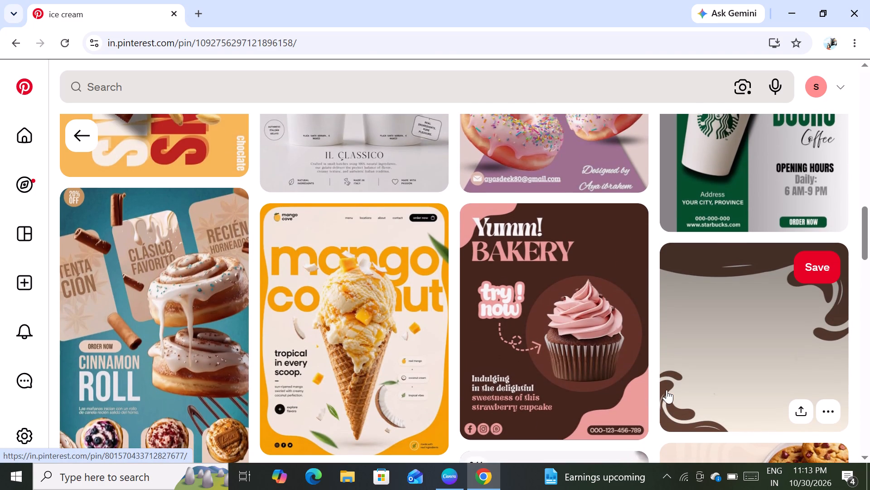
{"action": "scroll", "coordinate": [667, 390], "scroll_direction": "down", "scroll_amount": 1}
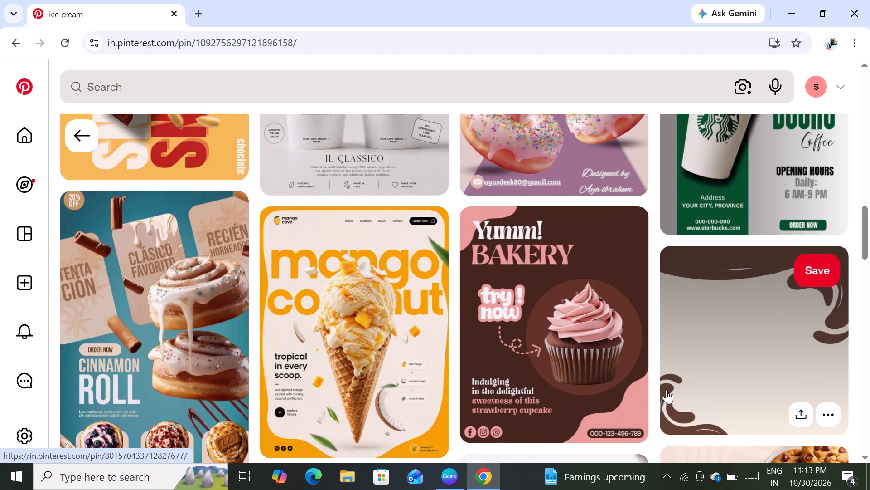
{"action": "scroll", "coordinate": [667, 390], "scroll_direction": "down", "scroll_amount": 1}
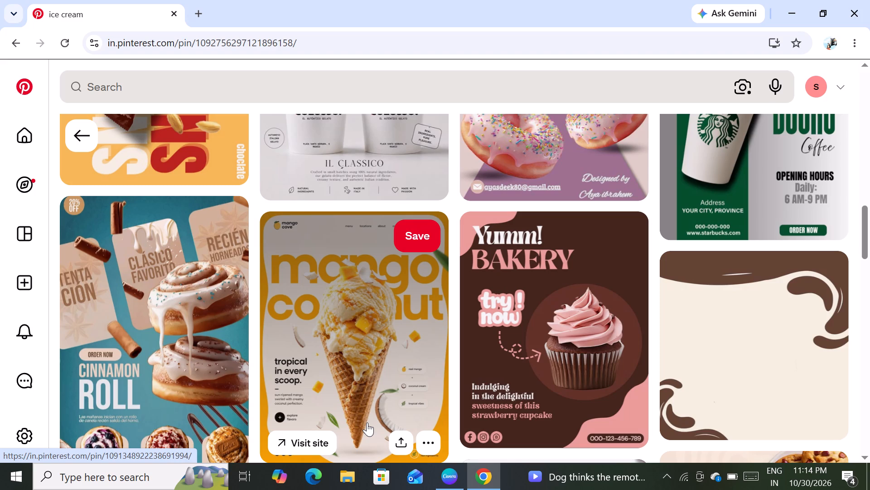
View the mango coconut ice cream cone poster pin and examine its related pins for poster design ideas.
{"action": "left_click", "coordinate": [367, 422]}
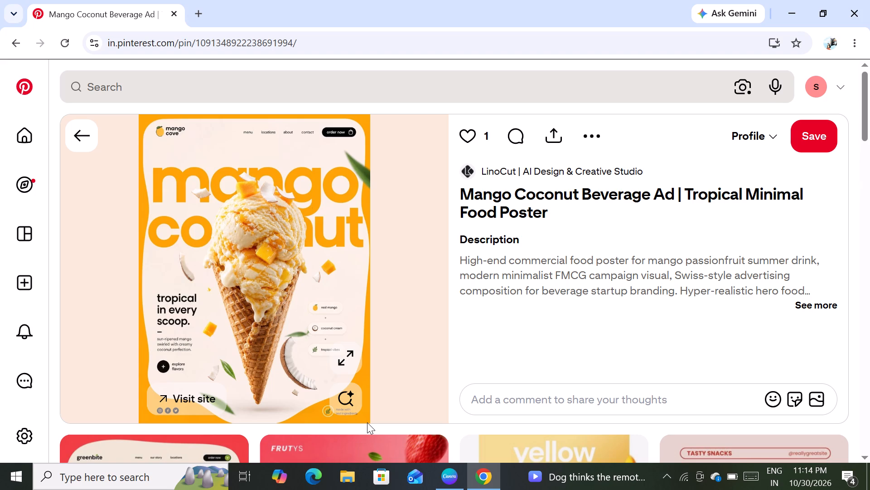
{"action": "scroll", "coordinate": [367, 422], "scroll_direction": "down", "scroll_amount": 2}
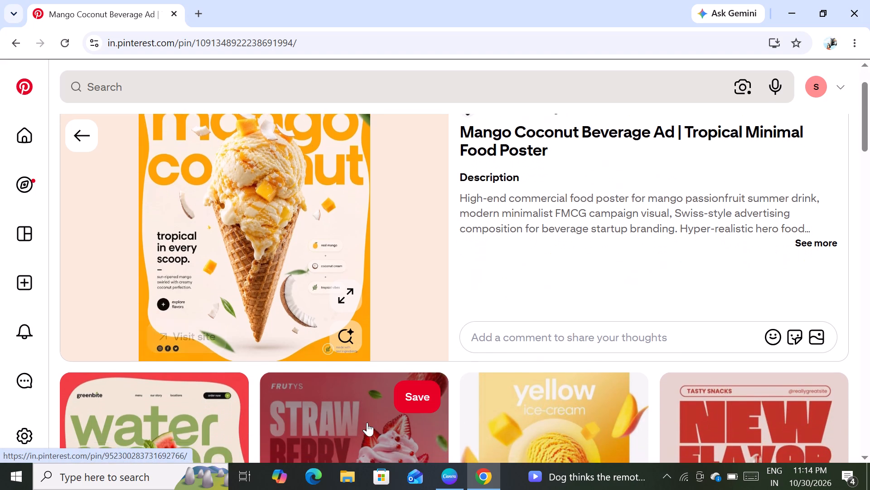
{"action": "scroll", "coordinate": [367, 422], "scroll_direction": "down", "scroll_amount": 6}
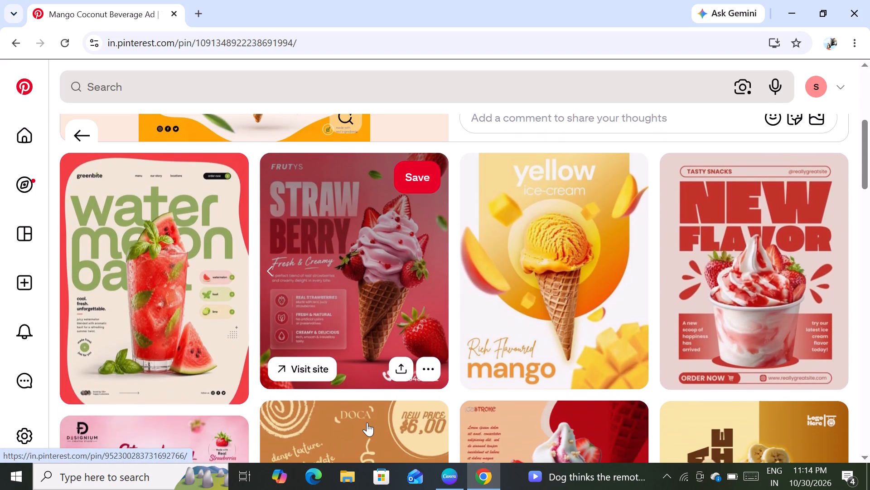
{"action": "scroll", "coordinate": [367, 422], "scroll_direction": "down", "scroll_amount": 4}
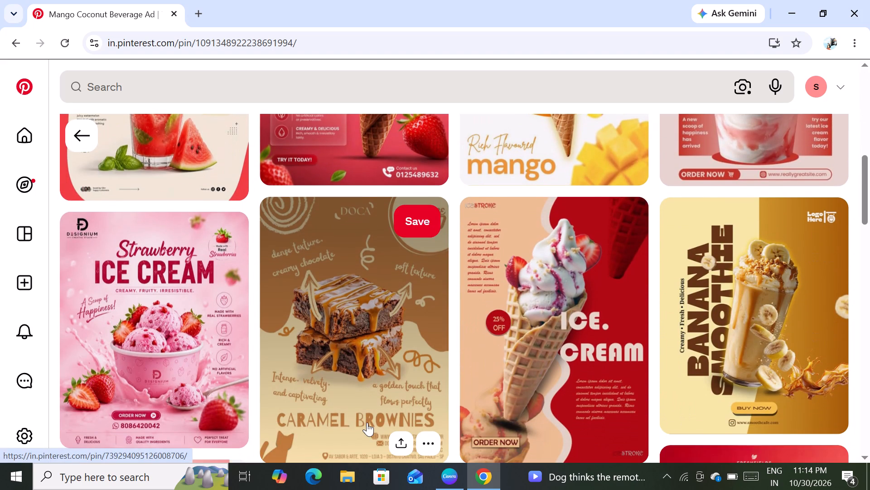
{"action": "scroll", "coordinate": [395, 298], "scroll_direction": "down", "scroll_amount": 4}
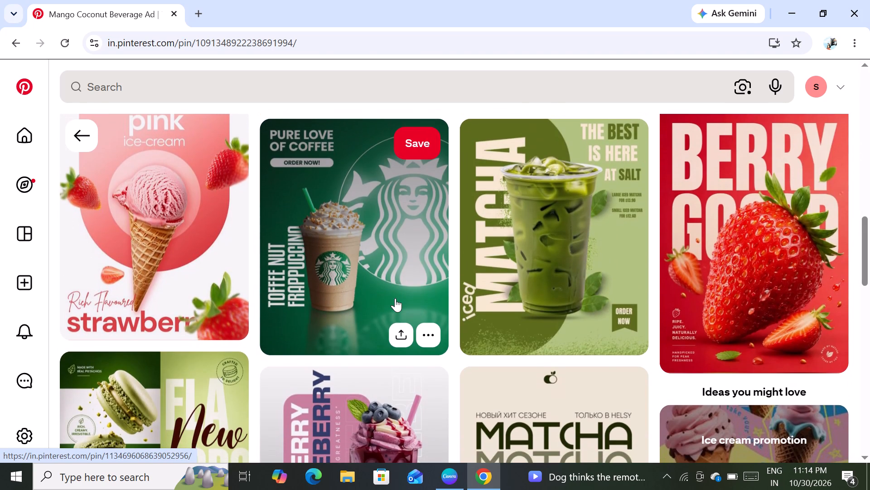
{"action": "scroll", "coordinate": [395, 298], "scroll_direction": "down", "scroll_amount": 3}
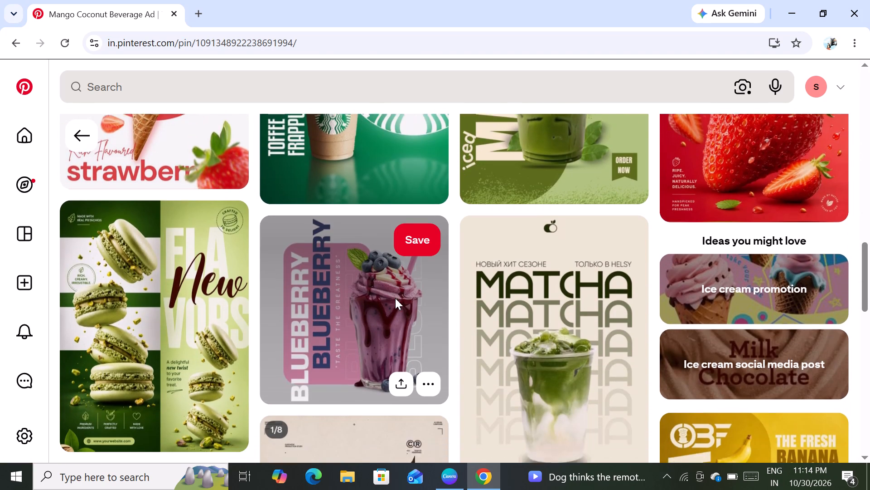
{"action": "scroll", "coordinate": [395, 298], "scroll_direction": "down", "scroll_amount": 1}
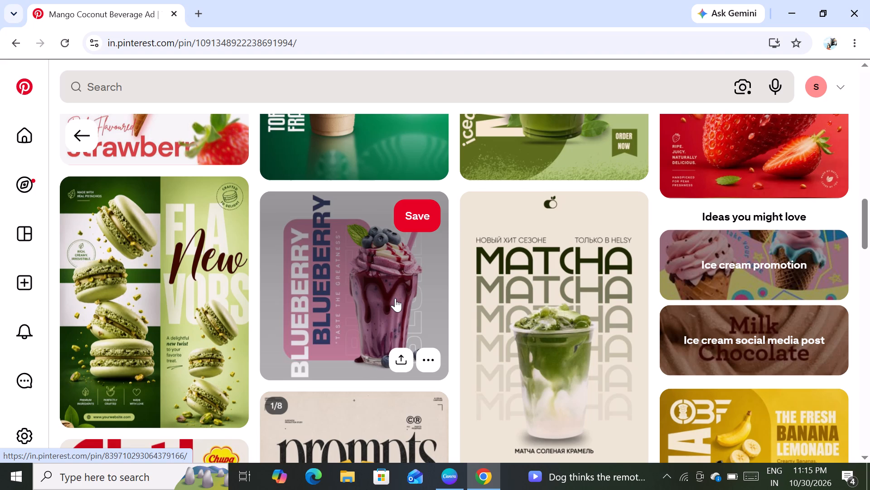
{"action": "scroll", "coordinate": [395, 298], "scroll_direction": "down", "scroll_amount": 1}
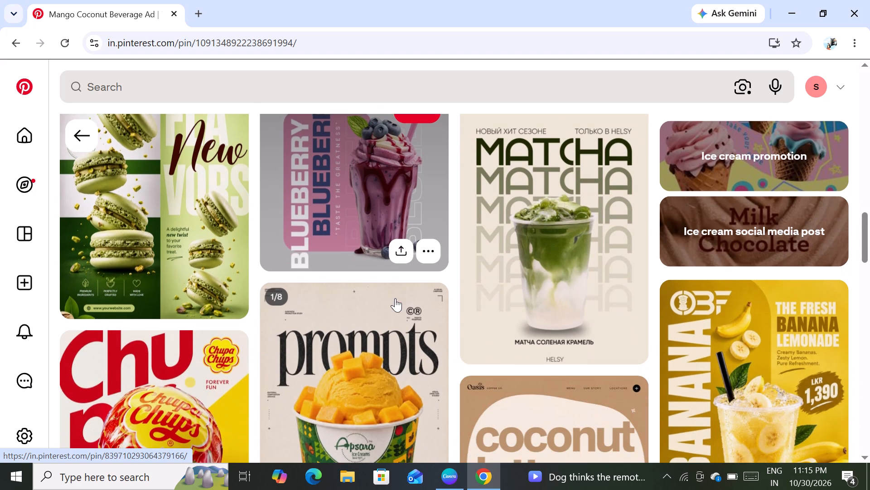
{"action": "scroll", "coordinate": [395, 298], "scroll_direction": "down", "scroll_amount": 1}
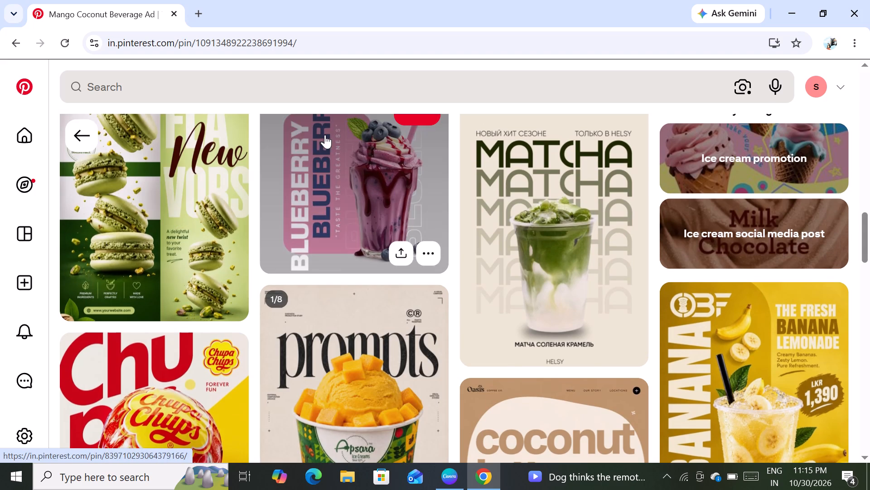
Return to the recent Pinterest search "background for chocolate ice cream poster".
{"action": "left_click", "coordinate": [355, 87]}
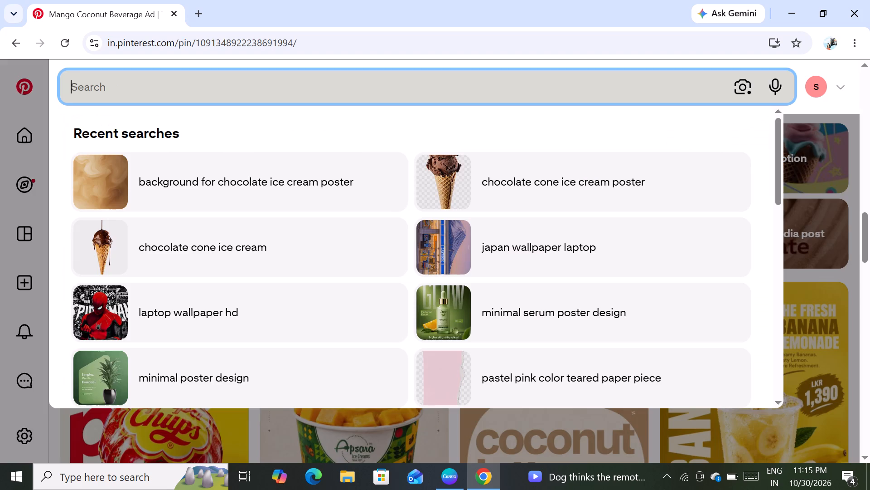
{"action": "type", "text": "ch"}
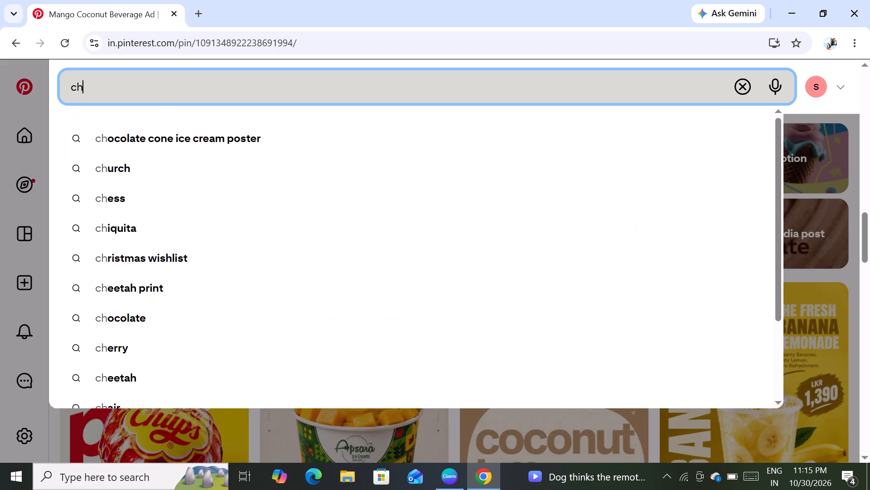
{"action": "key", "text": "BackSpace"}
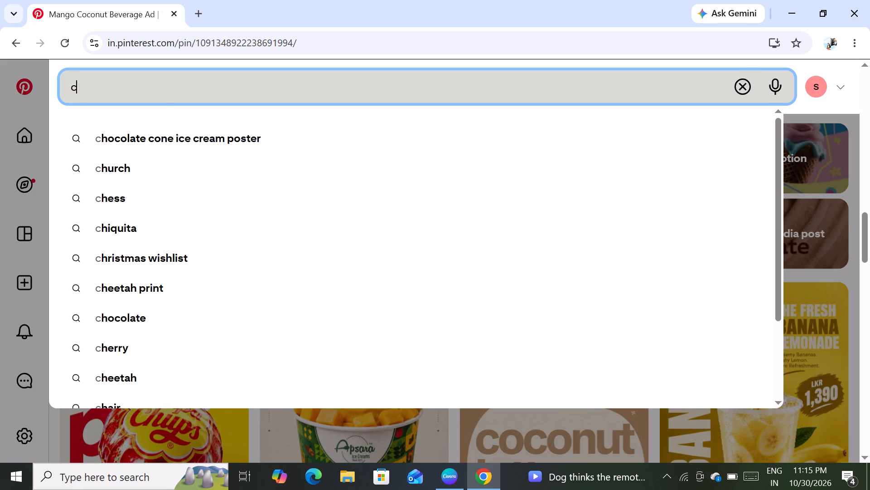
{"action": "key", "text": "BackSpace"}
{"action": "key", "text": "BackSpace"}
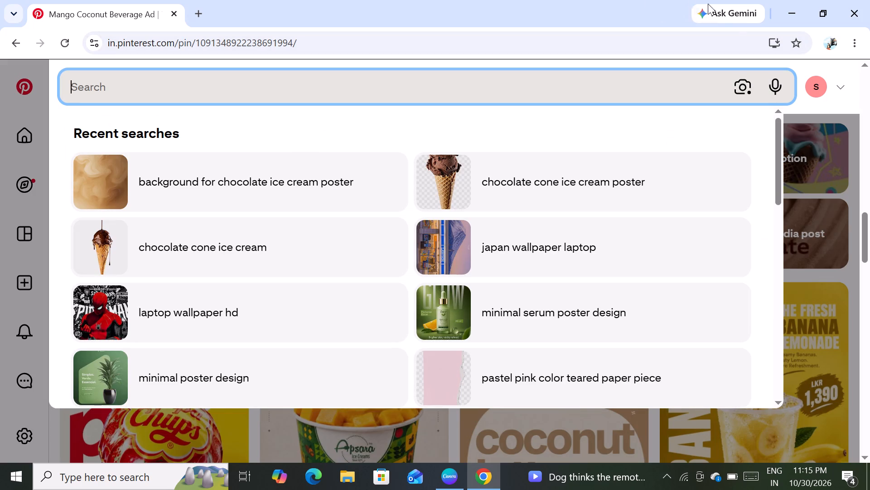
{"action": "left_click", "coordinate": [372, 194]}
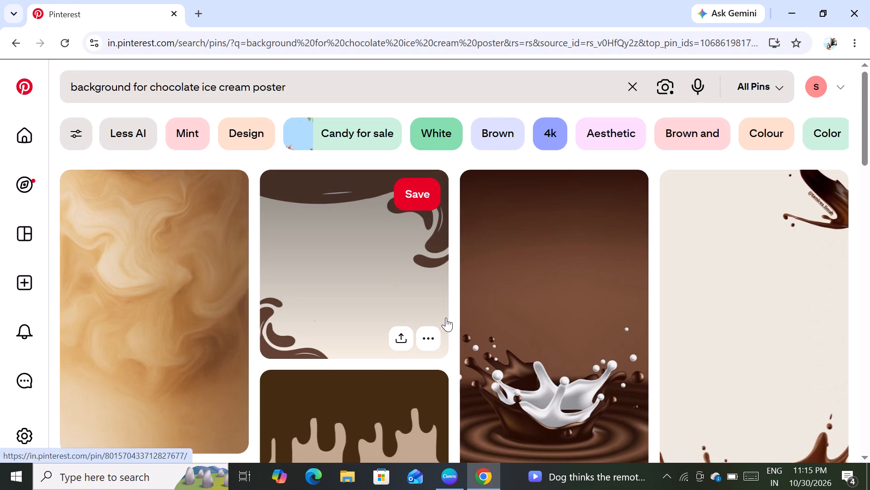
Look through the background results, view the pink pin with the chocolate splash, and return to the results.
{"action": "scroll", "coordinate": [446, 318], "scroll_direction": "down", "scroll_amount": 8}
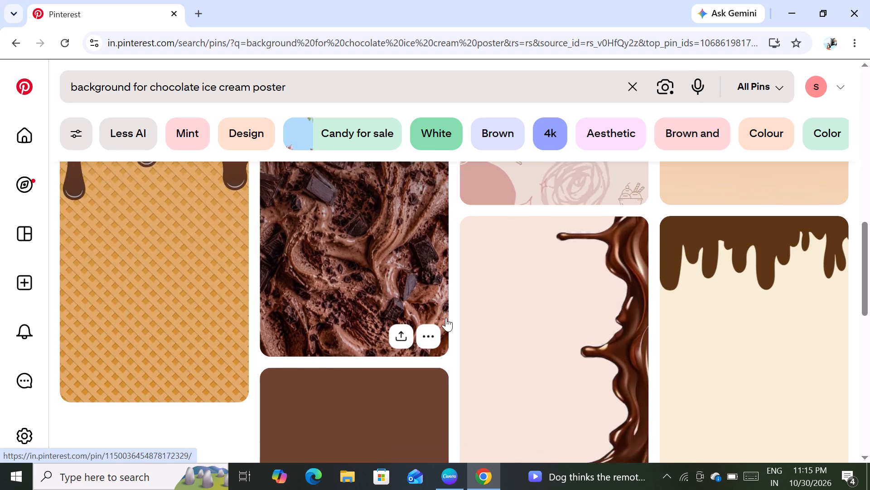
{"action": "scroll", "coordinate": [446, 318], "scroll_direction": "down", "scroll_amount": 6}
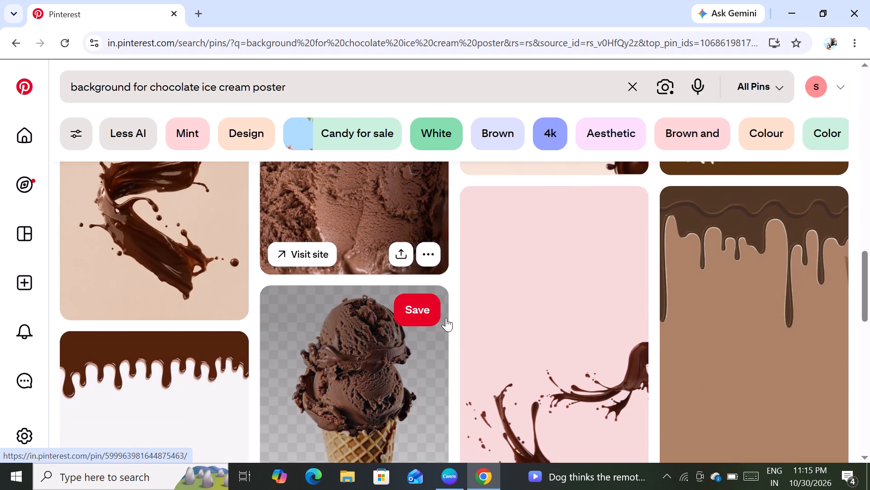
{"action": "scroll", "coordinate": [446, 318], "scroll_direction": "up", "scroll_amount": 1}
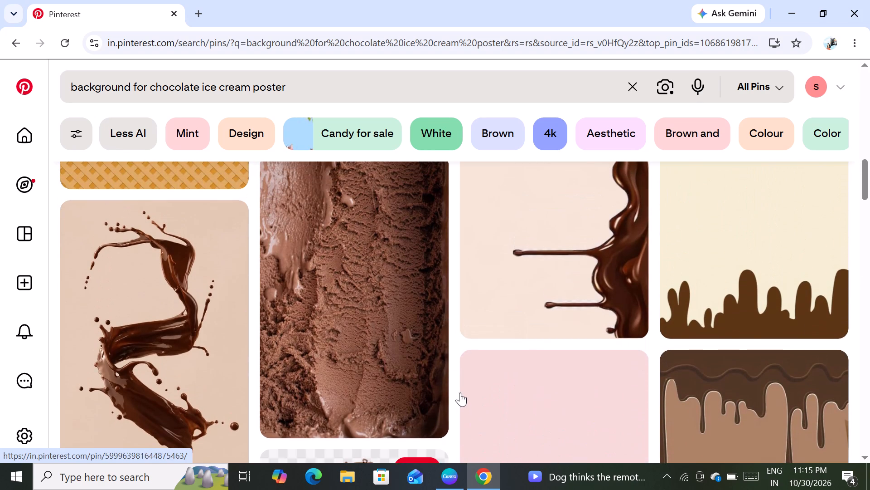
{"action": "left_click", "coordinate": [460, 395]}
{"action": "scroll", "coordinate": [469, 437], "scroll_direction": "up", "scroll_amount": 1}
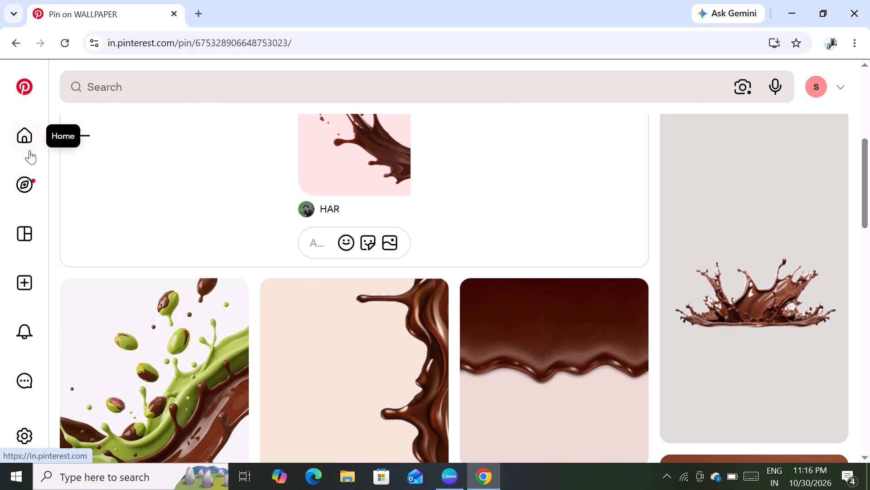
{"action": "left_click", "coordinate": [86, 128]}
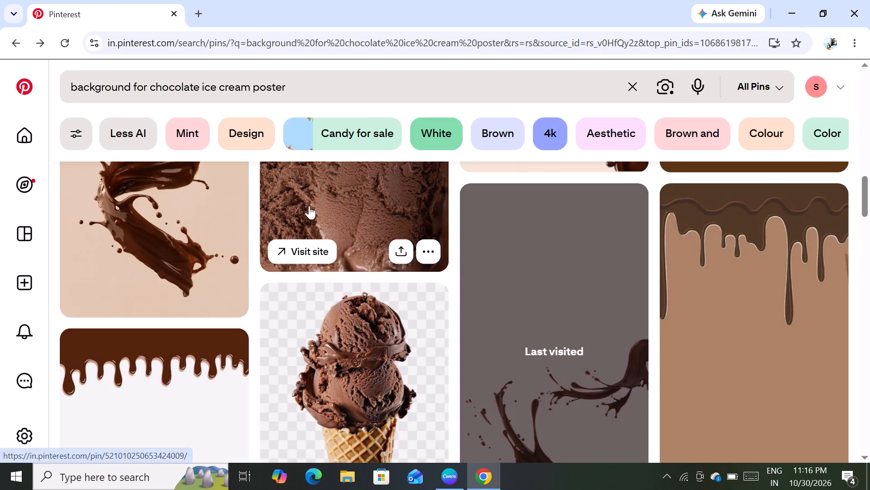
Look through the "background for chocolate ice cream poster" results for a suitable chocolate background or poster reference.
{"action": "scroll", "coordinate": [309, 206], "scroll_direction": "up", "scroll_amount": 1}
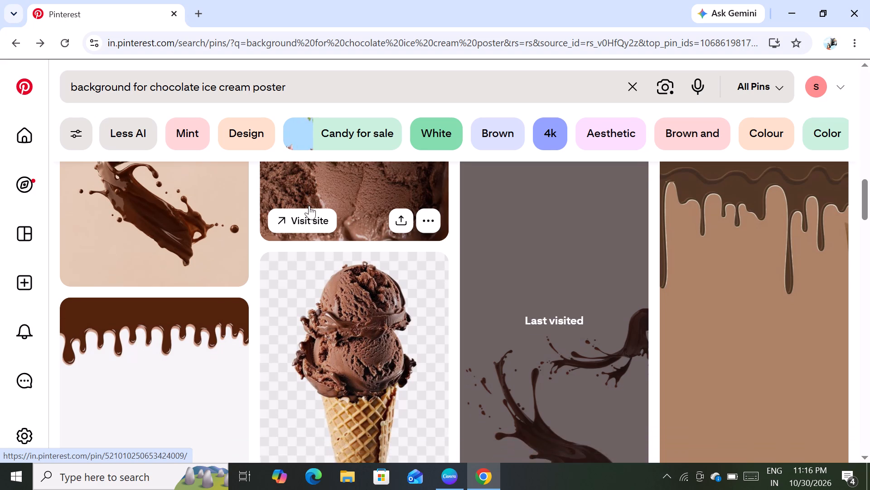
{"action": "scroll", "coordinate": [309, 206], "scroll_direction": "up", "scroll_amount": 1}
{"action": "scroll", "coordinate": [309, 206], "scroll_direction": "right", "scroll_amount": 1}
{"action": "scroll", "coordinate": [309, 206], "scroll_direction": "down", "scroll_amount": 3}
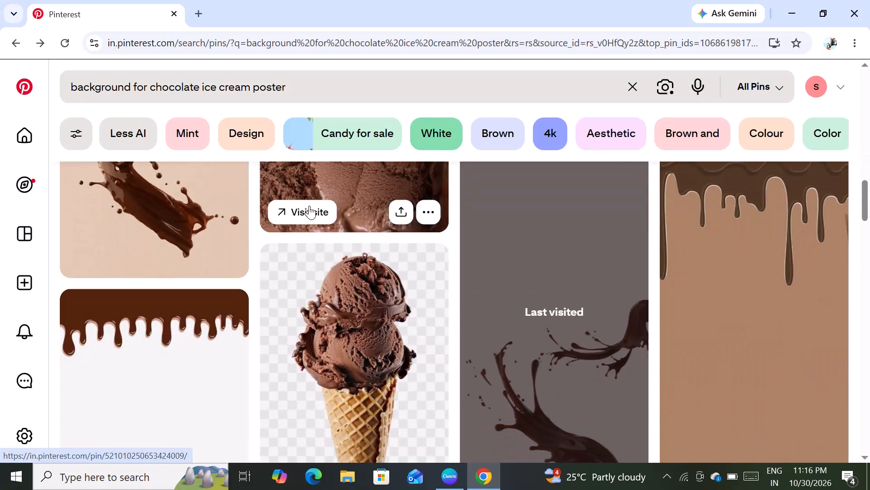
{"action": "scroll", "coordinate": [309, 206], "scroll_direction": "down", "scroll_amount": 5}
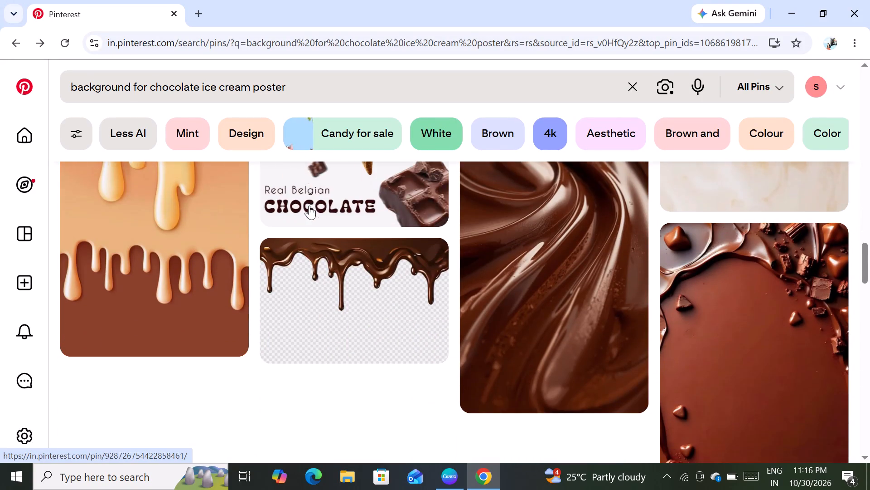
{"action": "scroll", "coordinate": [309, 206], "scroll_direction": "up", "scroll_amount": 4}
{"action": "scroll", "coordinate": [309, 206], "scroll_direction": "down", "scroll_amount": 2}
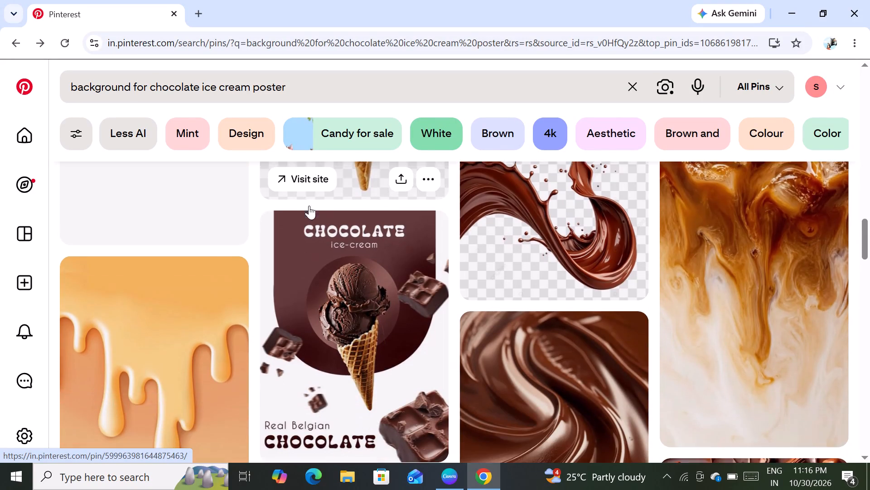
{"action": "scroll", "coordinate": [309, 206], "scroll_direction": "down", "scroll_amount": 9}
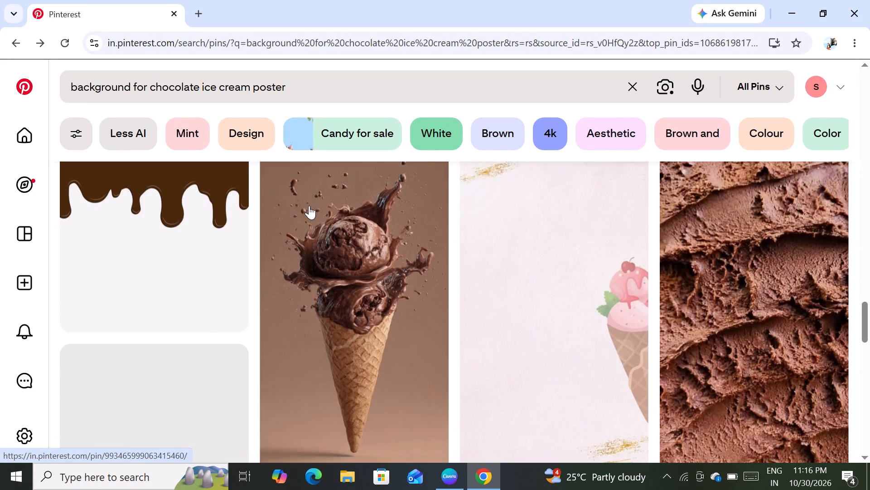
{"action": "scroll", "coordinate": [309, 206], "scroll_direction": "down", "scroll_amount": 6}
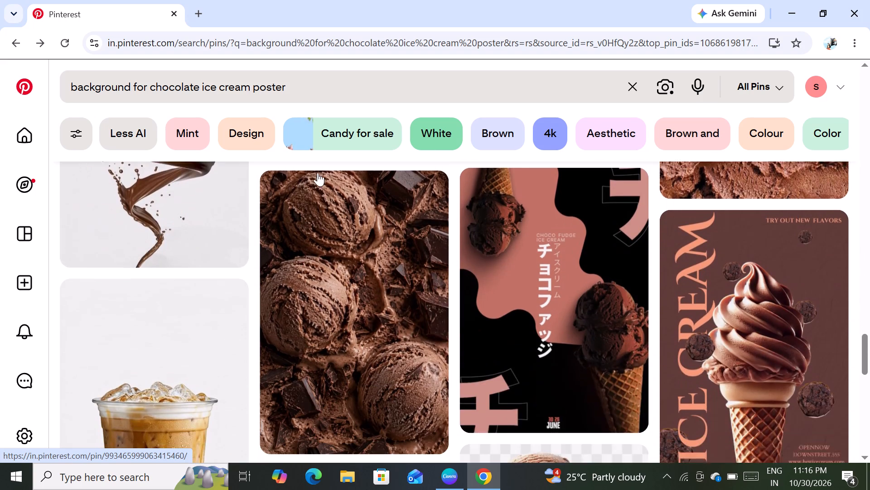
{"action": "scroll", "coordinate": [318, 172], "scroll_direction": "down", "scroll_amount": 10}
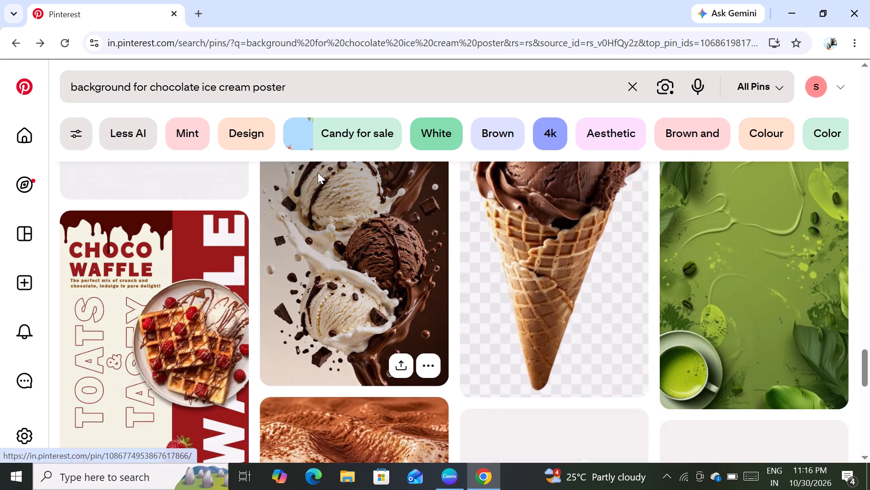
{"action": "scroll", "coordinate": [318, 172], "scroll_direction": "down", "scroll_amount": 4}
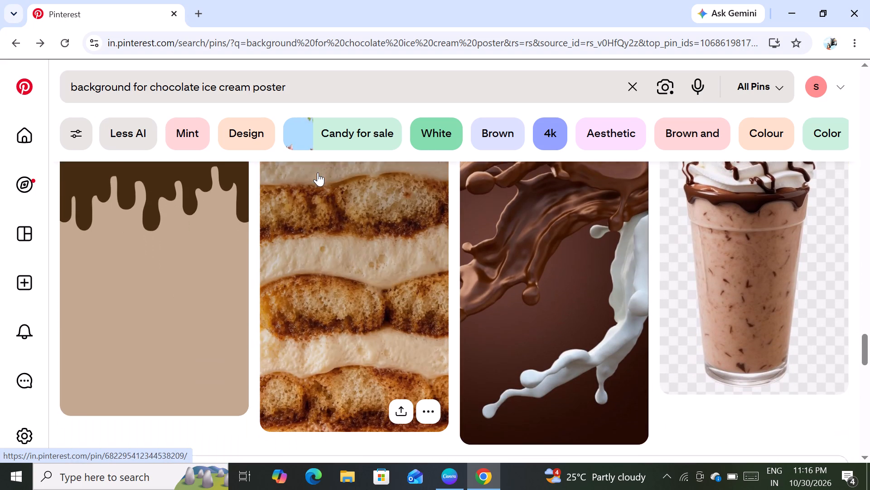
{"action": "scroll", "coordinate": [318, 172], "scroll_direction": "down", "scroll_amount": 11}
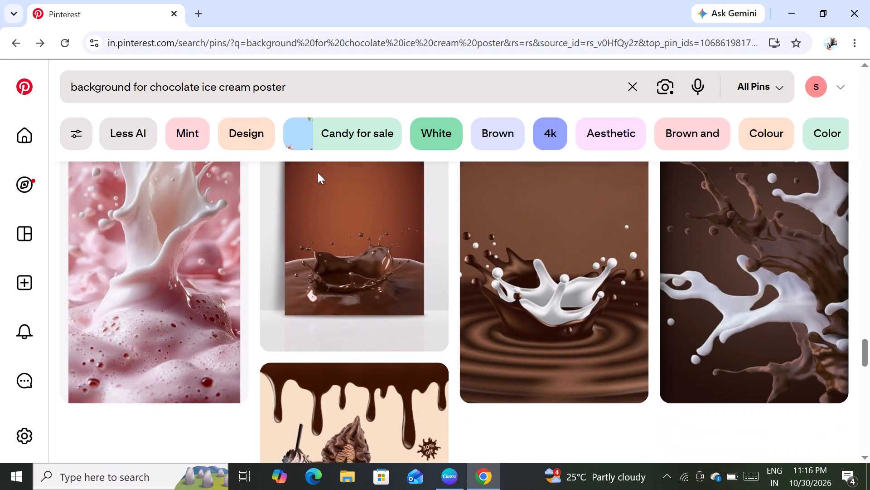
{"action": "scroll", "coordinate": [318, 172], "scroll_direction": "down", "scroll_amount": 6}
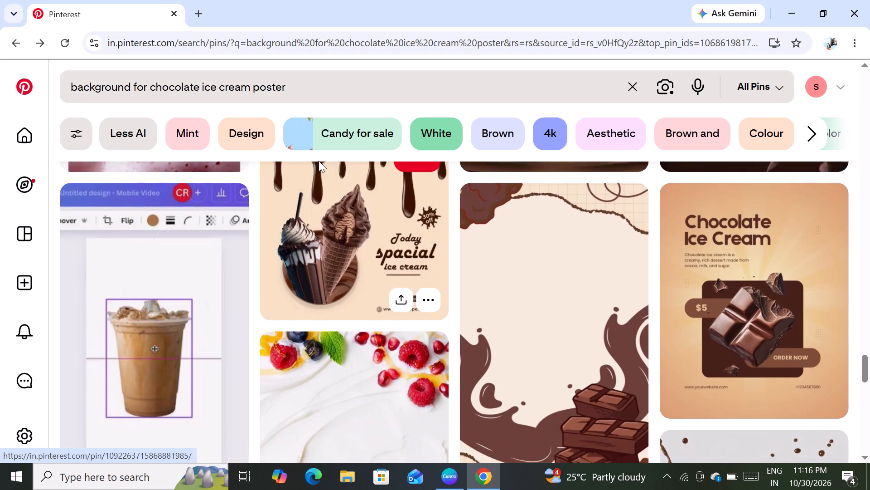
{"action": "scroll", "coordinate": [319, 161], "scroll_direction": "down", "scroll_amount": 8}
{"action": "scroll", "coordinate": [319, 161], "scroll_direction": "up", "scroll_amount": 1}
{"action": "scroll", "coordinate": [319, 161], "scroll_direction": "down", "scroll_amount": 4}
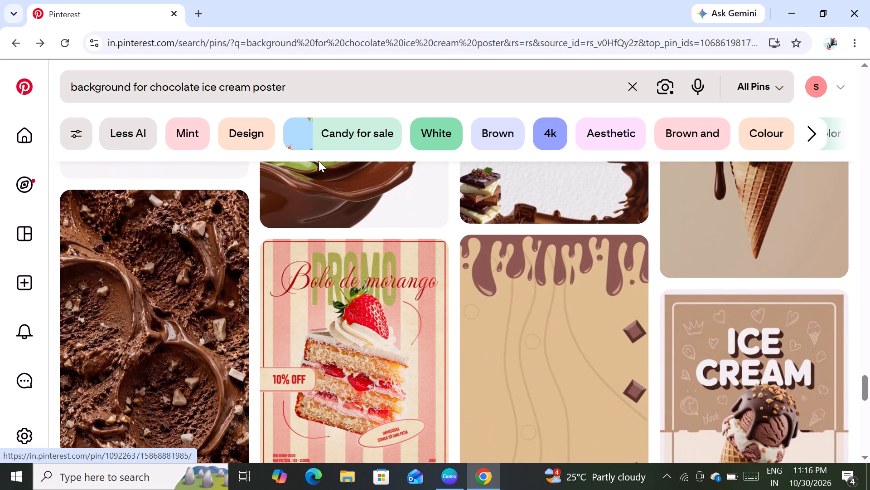
{"action": "scroll", "coordinate": [323, 144], "scroll_direction": "down", "scroll_amount": 3}
{"action": "scroll", "coordinate": [323, 144], "scroll_direction": "up", "scroll_amount": 16}
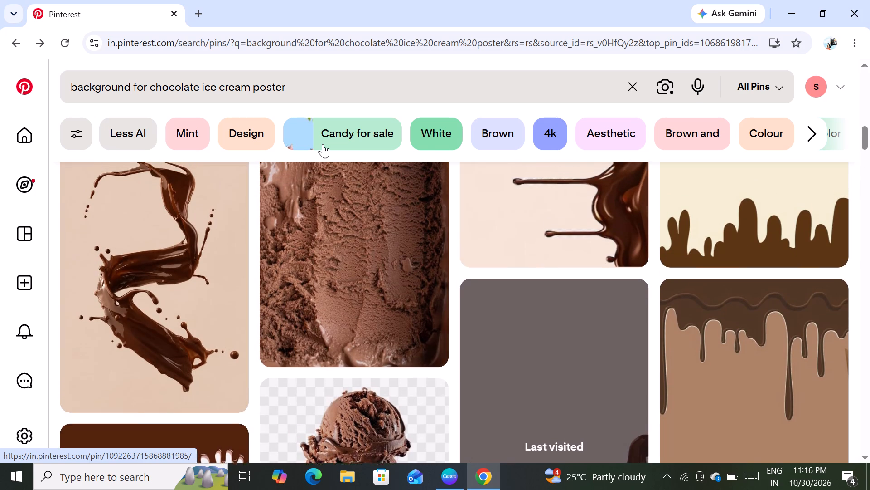
View the close-up chocolate ice cream texture pin by Domestic Gothess and examine its related pins for background ideas.
{"action": "left_click", "coordinate": [339, 256]}
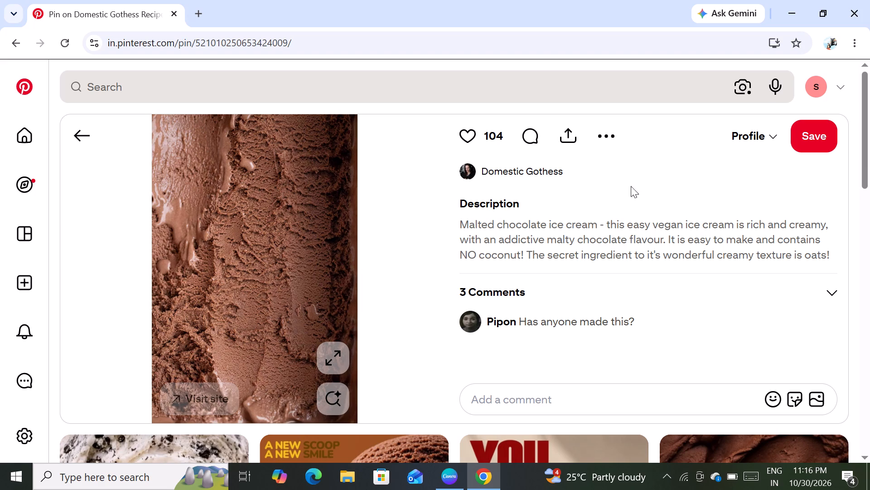
{"action": "scroll", "coordinate": [656, 114], "scroll_direction": "down", "scroll_amount": 2}
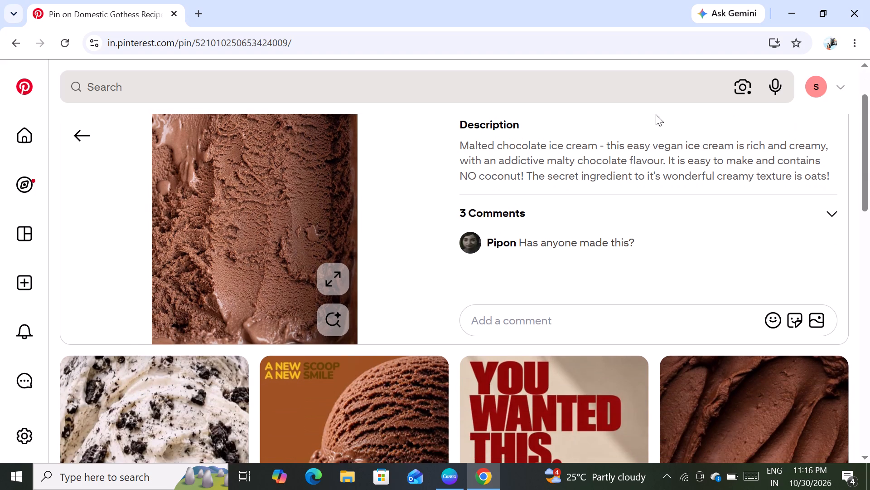
{"action": "scroll", "coordinate": [656, 114], "scroll_direction": "down", "scroll_amount": 6}
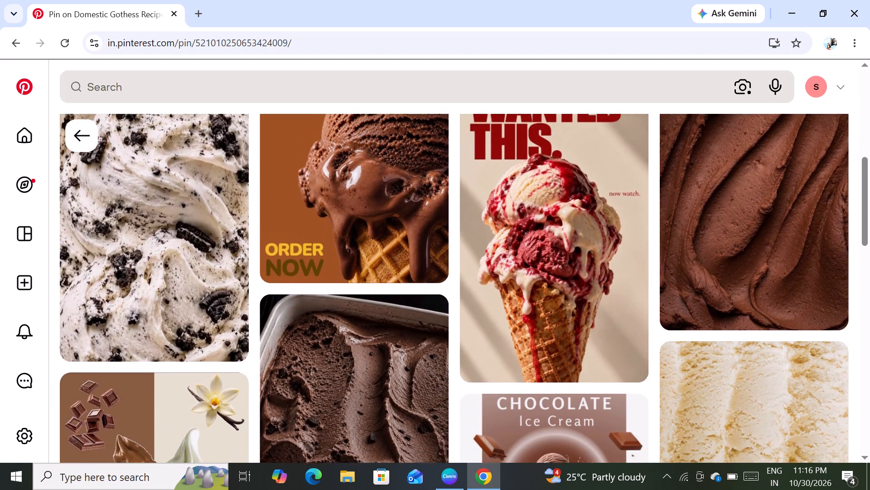
{"action": "scroll", "coordinate": [656, 114], "scroll_direction": "down", "scroll_amount": 9}
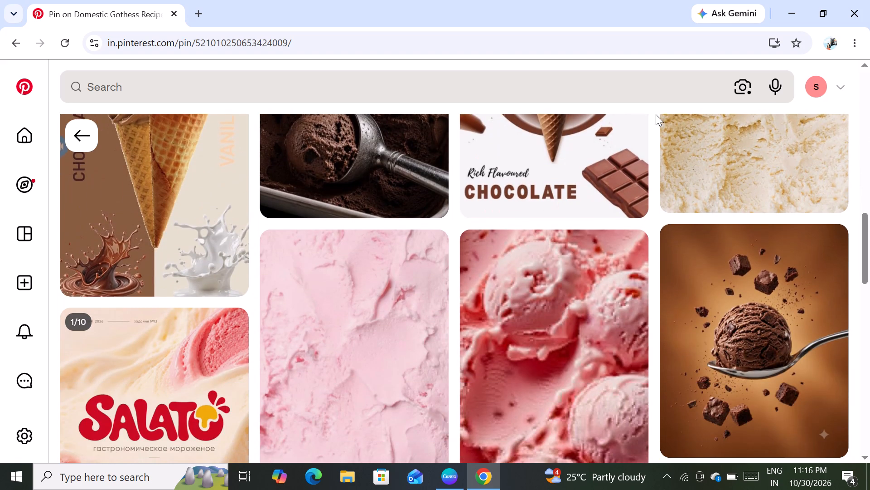
{"action": "scroll", "coordinate": [656, 114], "scroll_direction": "down", "scroll_amount": 5}
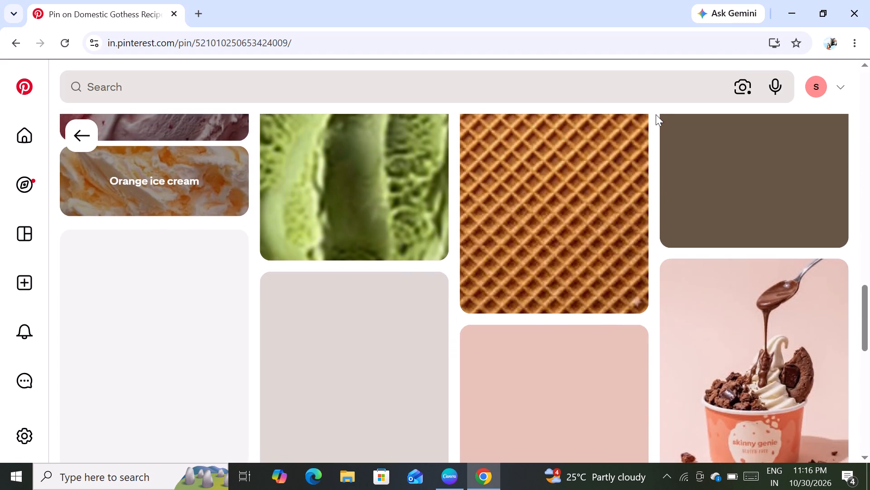
{"action": "scroll", "coordinate": [656, 114], "scroll_direction": "up", "scroll_amount": 3}
{"action": "scroll", "coordinate": [656, 114], "scroll_direction": "down", "scroll_amount": 3}
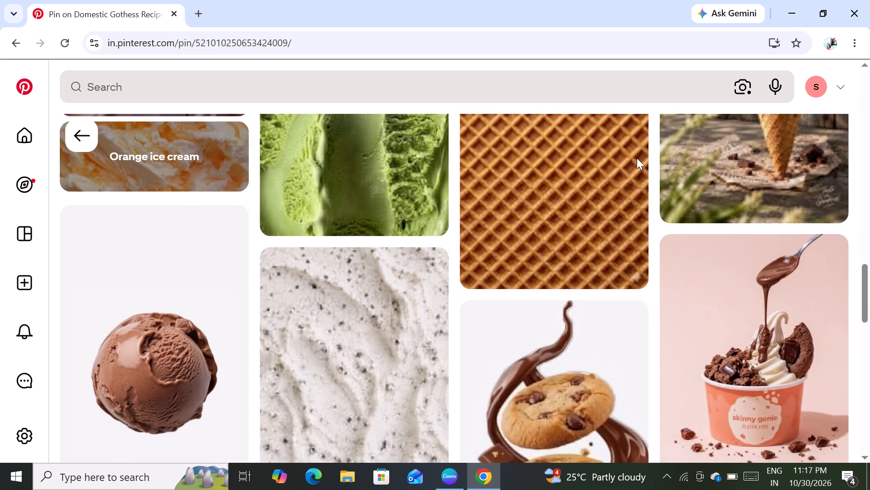
{"action": "scroll", "coordinate": [629, 182], "scroll_direction": "up", "scroll_amount": 6}
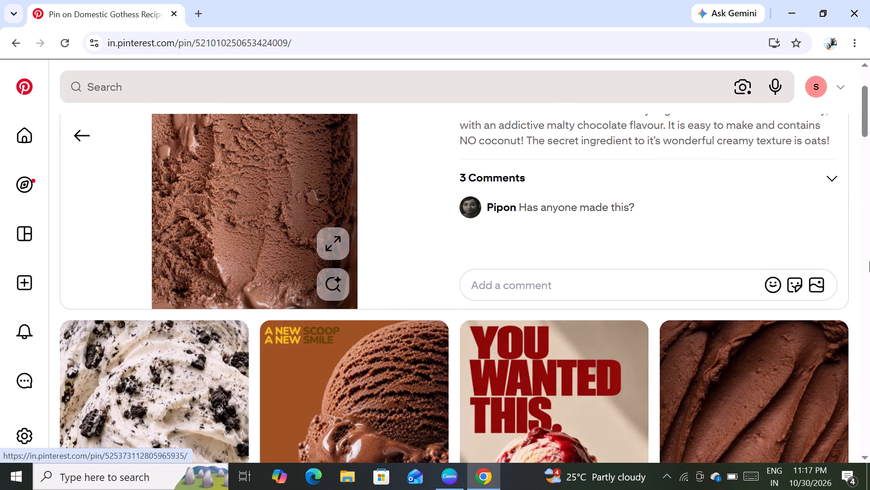
Open the related pin showing the dark brown, wavy chocolate texture beside the "You wanted this" poster.
{"action": "left_click", "coordinate": [762, 358]}
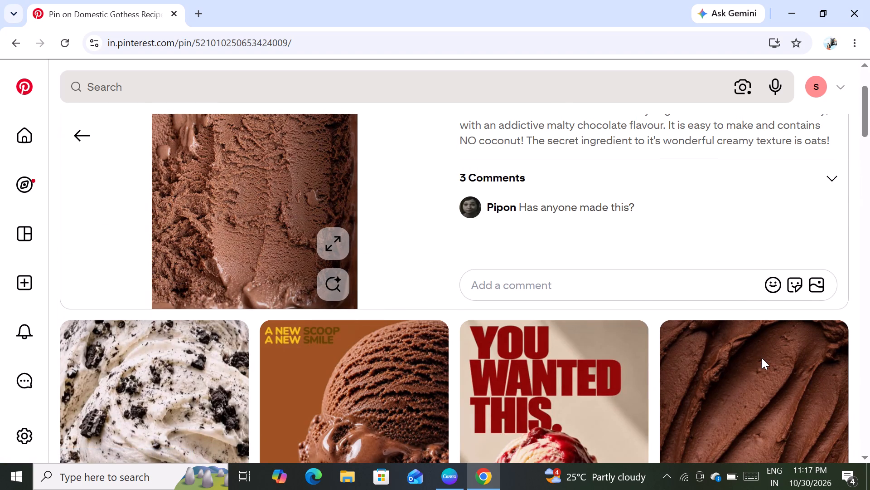
{"action": "scroll", "coordinate": [756, 363], "scroll_direction": "down", "scroll_amount": 2}
{"action": "left_click", "coordinate": [756, 363]}
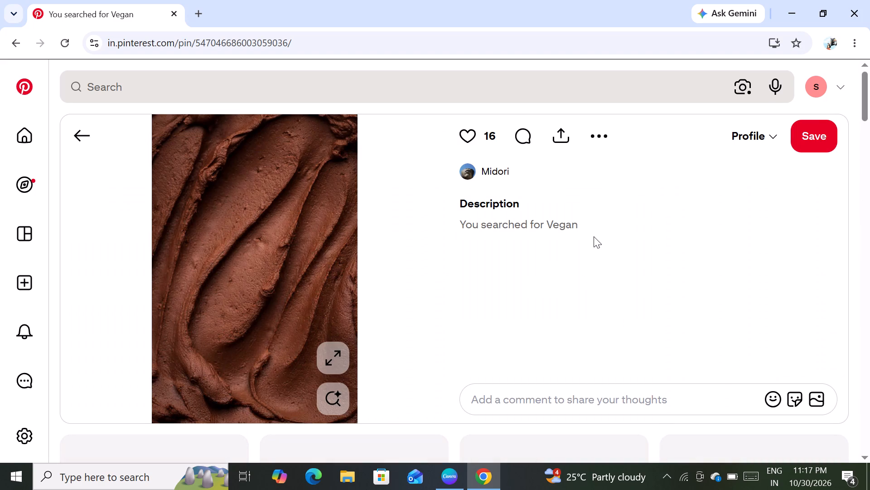
{"action": "left_click", "coordinate": [595, 131]}
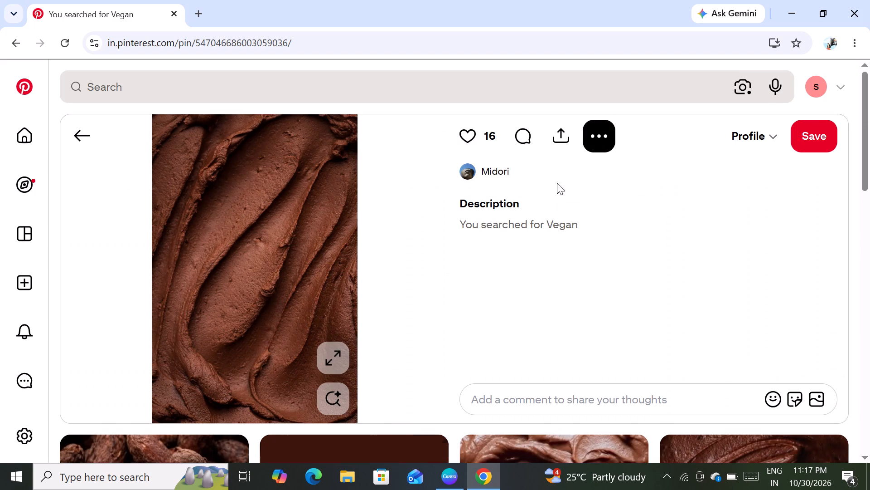
{"action": "left_click", "coordinate": [595, 129]}
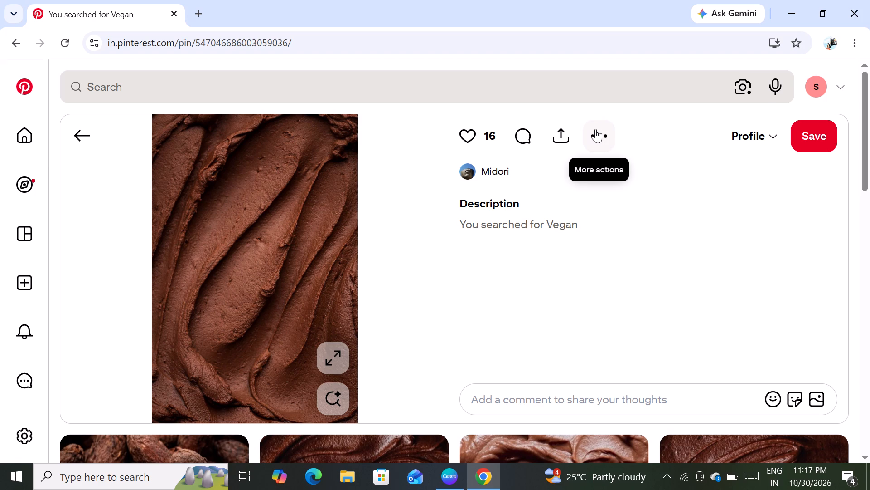
Examine the pins related to the wavy chocolate texture for an alternative poster background.
{"action": "scroll", "coordinate": [488, 230], "scroll_direction": "down", "scroll_amount": 3}
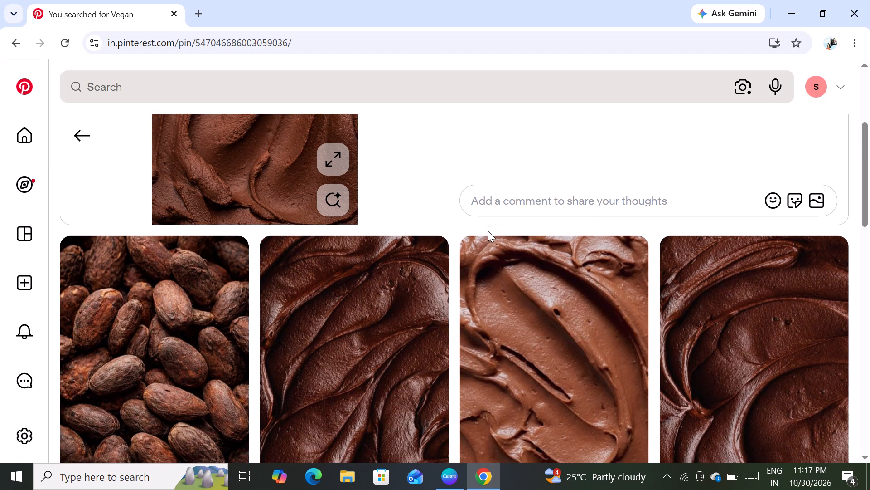
{"action": "scroll", "coordinate": [488, 230], "scroll_direction": "down", "scroll_amount": 5}
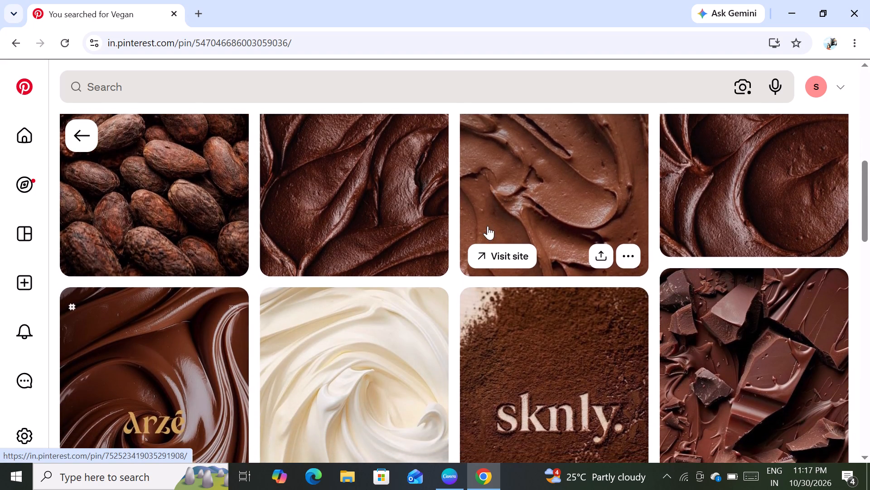
{"action": "scroll", "coordinate": [488, 226], "scroll_direction": "down", "scroll_amount": 1}
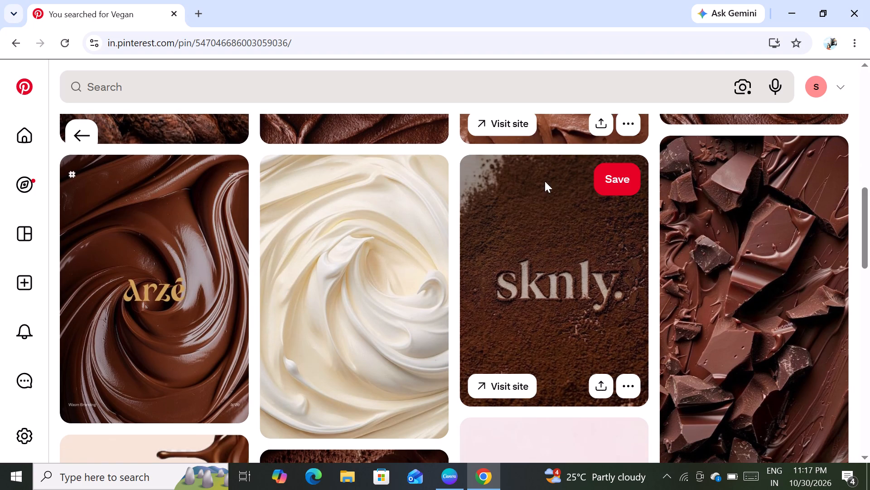
{"action": "scroll", "coordinate": [568, 216], "scroll_direction": "down", "scroll_amount": 3}
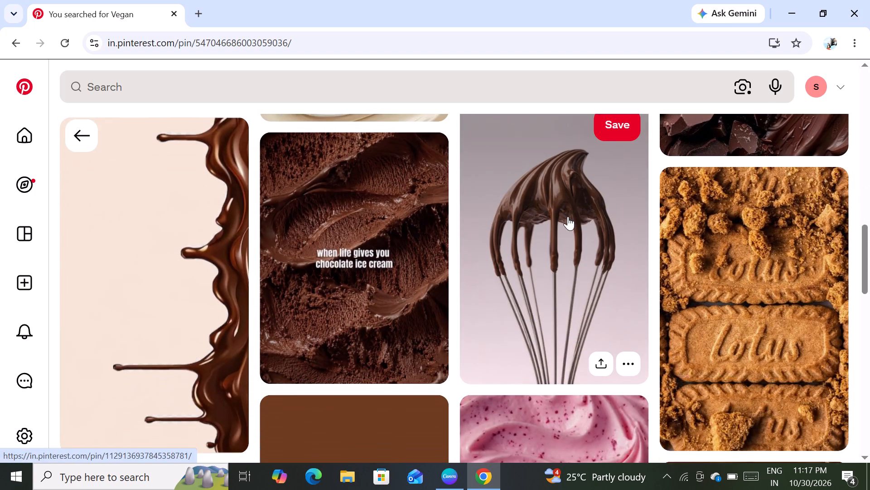
{"action": "scroll", "coordinate": [568, 216], "scroll_direction": "down", "scroll_amount": 3}
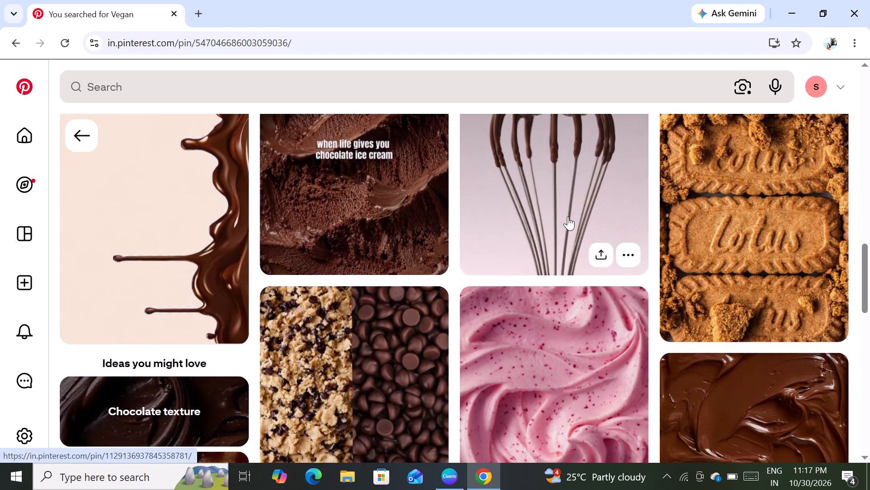
{"action": "scroll", "coordinate": [568, 216], "scroll_direction": "down", "scroll_amount": 2}
{"action": "scroll", "coordinate": [568, 216], "scroll_direction": "up", "scroll_amount": 1}
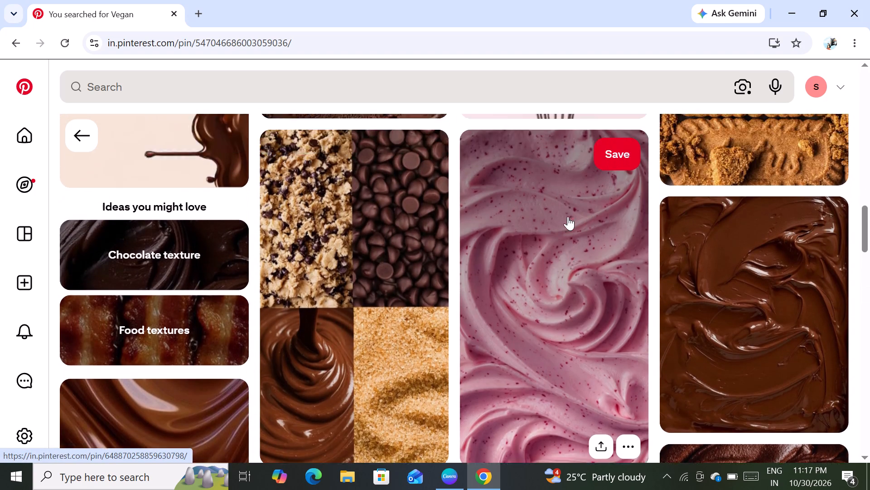
{"action": "scroll", "coordinate": [568, 216], "scroll_direction": "up", "scroll_amount": 5}
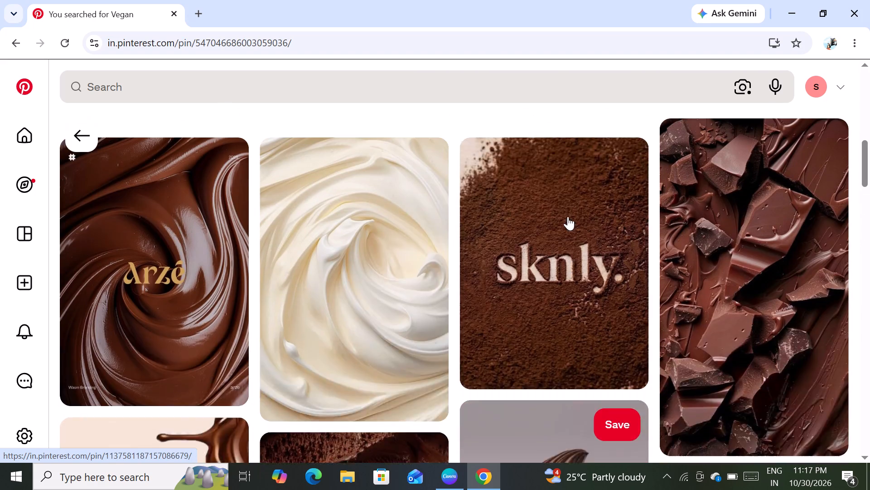
{"action": "scroll", "coordinate": [568, 216], "scroll_direction": "up", "scroll_amount": 2}
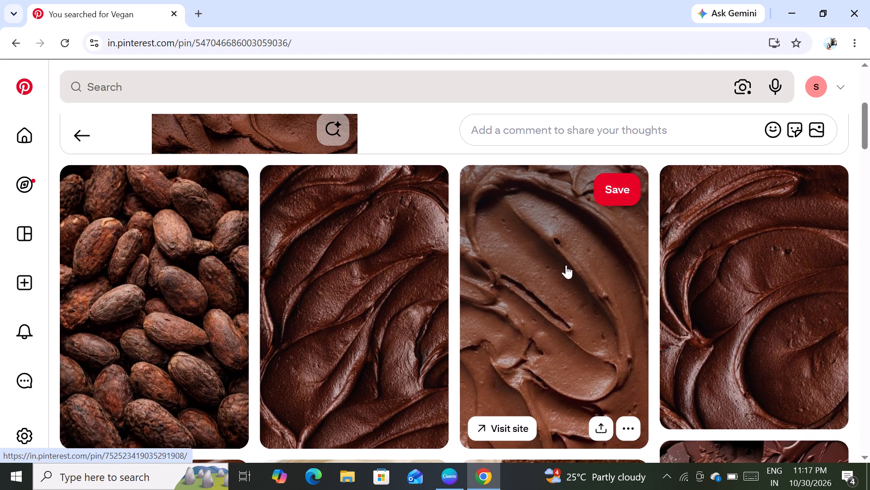
Download the image of the opened "You searched for Vegan" pin with the wavy chocolate texture.
{"action": "scroll", "coordinate": [454, 312], "scroll_direction": "up", "scroll_amount": 1}
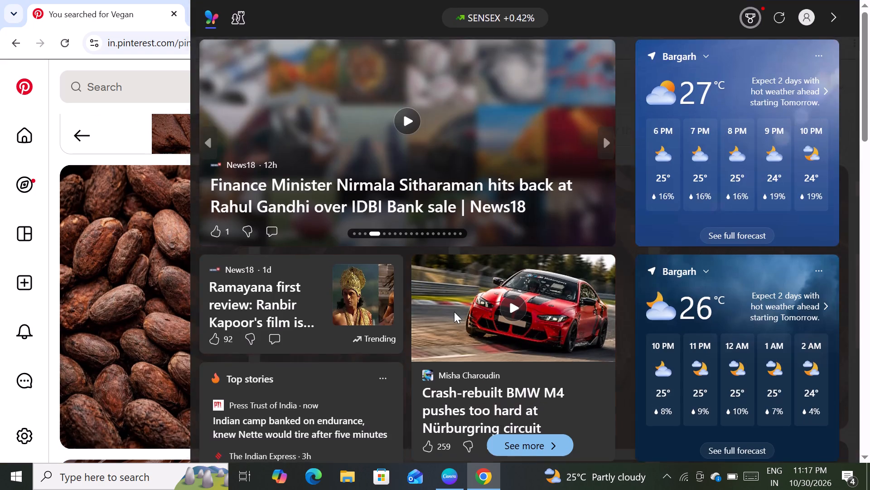
{"action": "scroll", "coordinate": [454, 312], "scroll_direction": "up", "scroll_amount": 1}
{"action": "scroll", "coordinate": [206, 199], "scroll_direction": "up", "scroll_amount": 3}
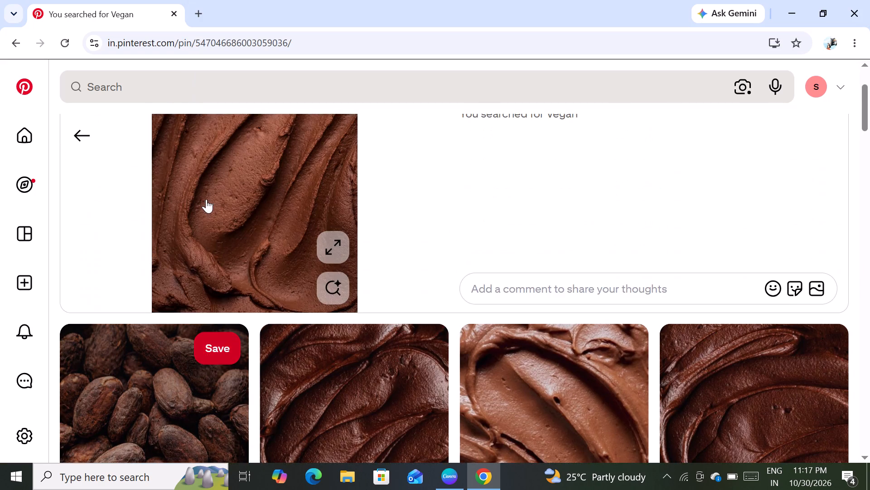
{"action": "scroll", "coordinate": [206, 199], "scroll_direction": "up", "scroll_amount": 3}
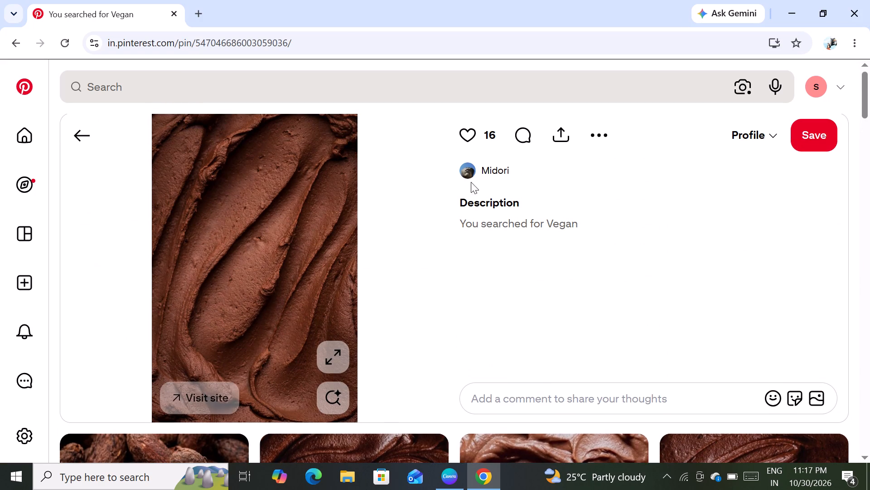
{"action": "left_click", "coordinate": [595, 134]}
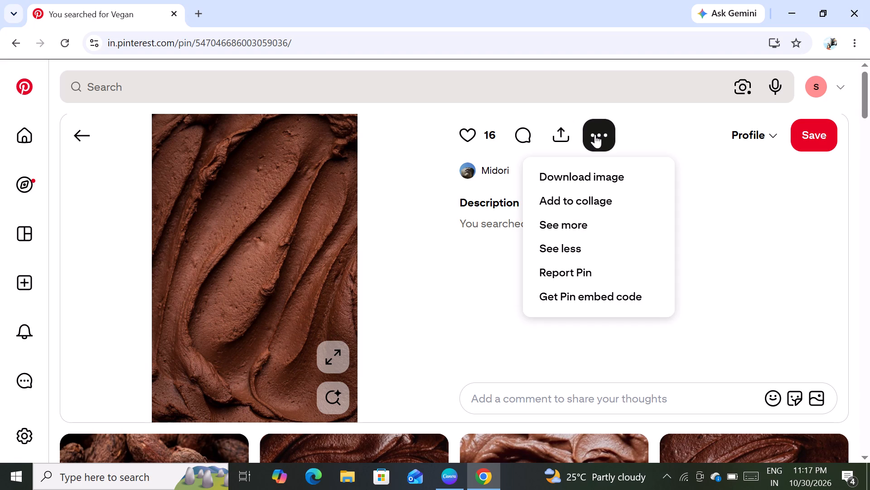
{"action": "left_click", "coordinate": [585, 182]}
{"action": "left_click", "coordinate": [622, 181]}
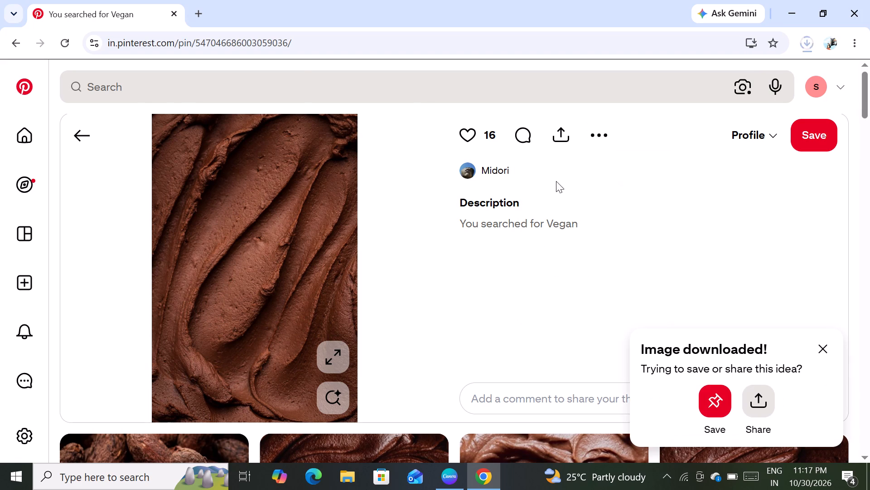
Dismiss the site's multiple-file download request and search for "chocolate aesthetic".
{"action": "left_click", "coordinate": [413, 97]}
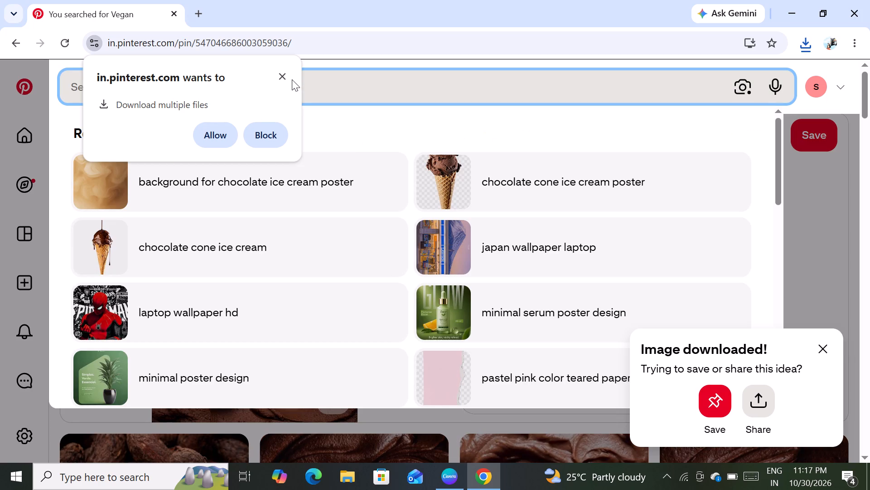
{"action": "left_click", "coordinate": [282, 79]}
{"action": "left_click", "coordinate": [282, 79]}
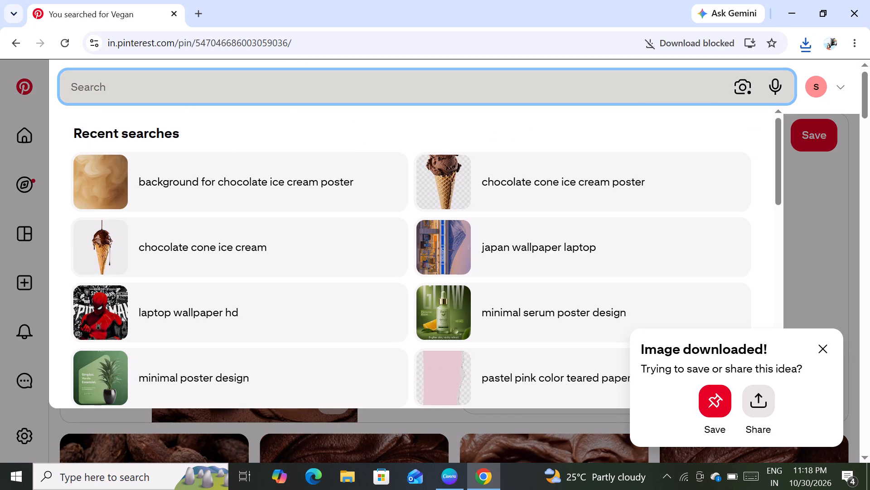
{"action": "type", "text": "ch"}
{"action": "key", "text": "o"}
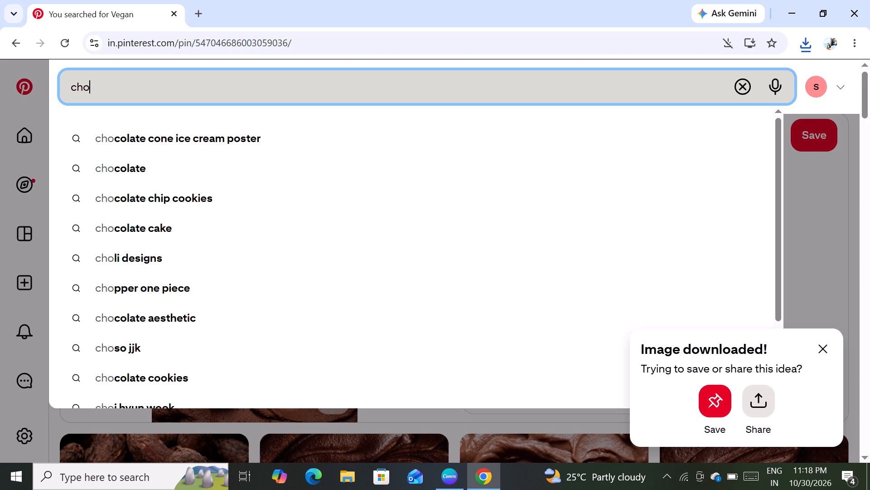
{"action": "key", "text": "BackSpace"}
{"action": "type", "text": "ococl"}
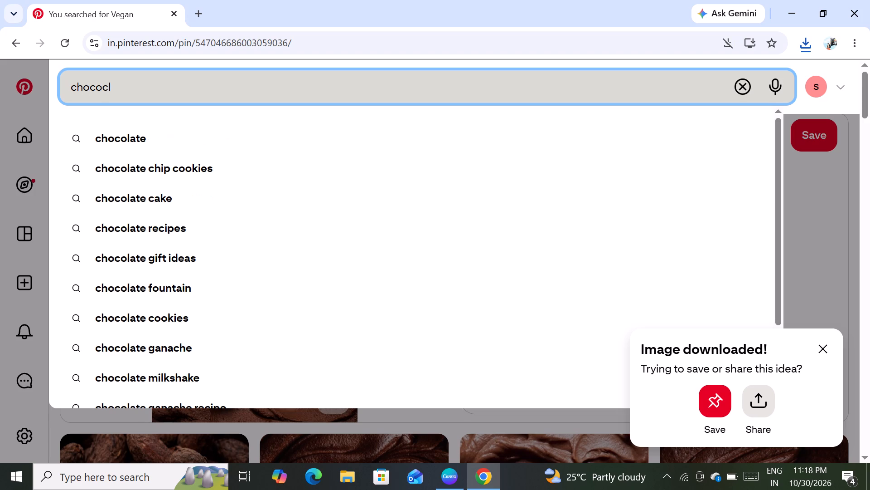
{"action": "key", "text": "BackSpace"}
{"action": "key", "text": "BackSpace"}
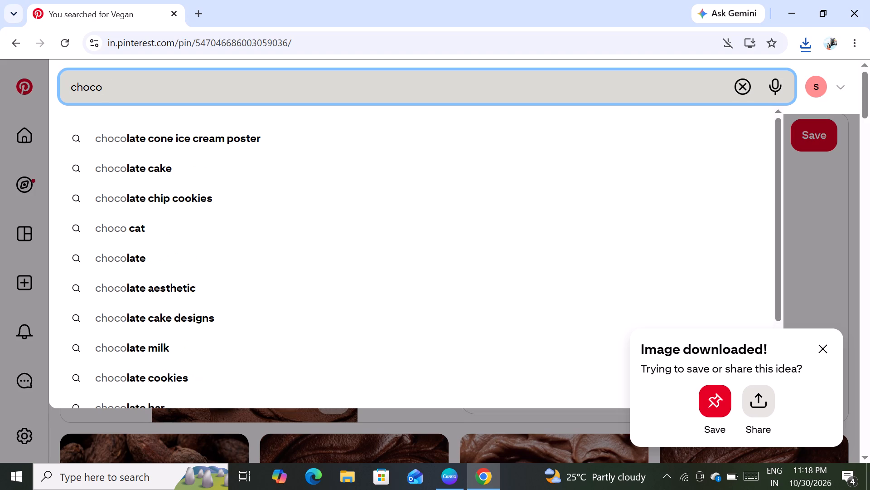
{"action": "type", "text": "lat"}
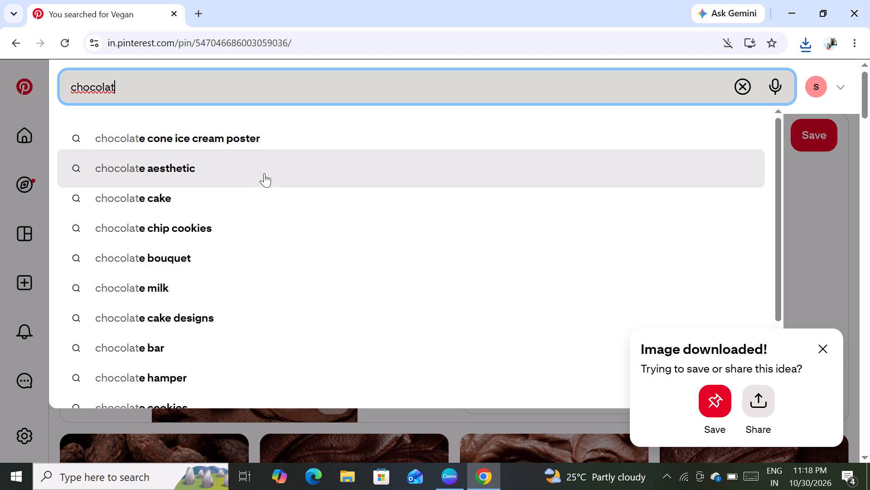
{"action": "left_click", "coordinate": [264, 173]}
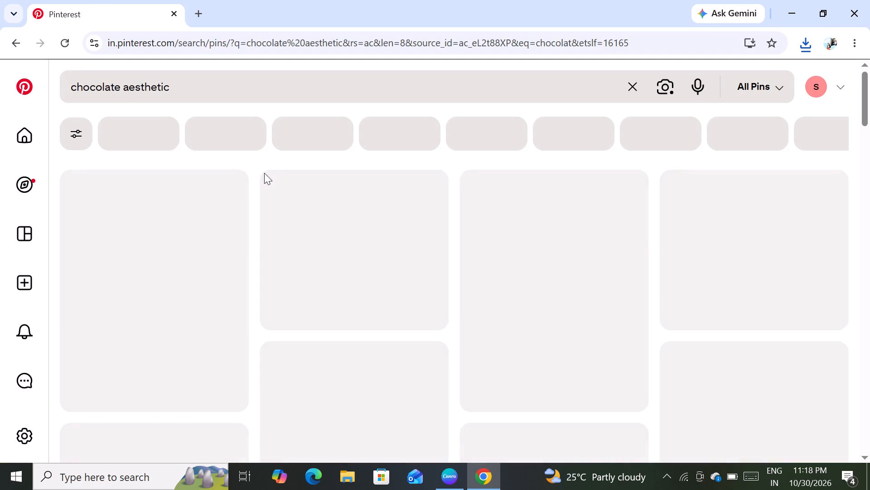
Refine the search to "chocolate color aesthetic background".
{"action": "left_click", "coordinate": [234, 81]}
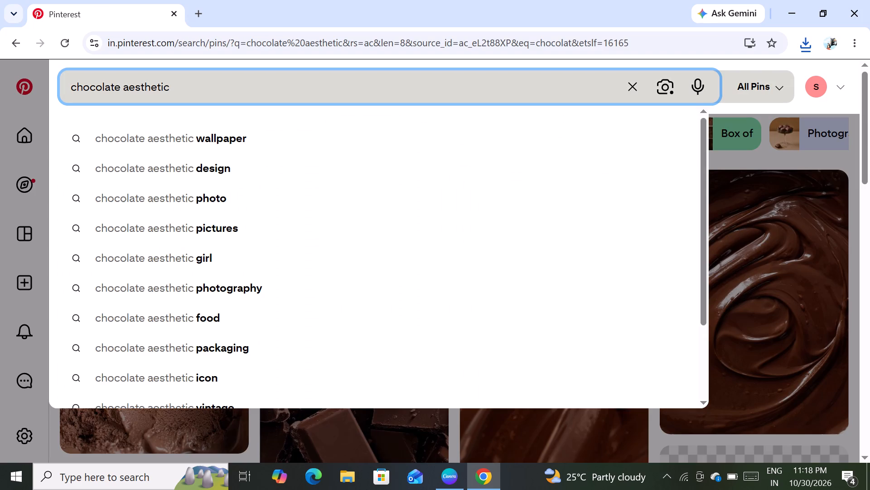
{"action": "key", "text": "space"}
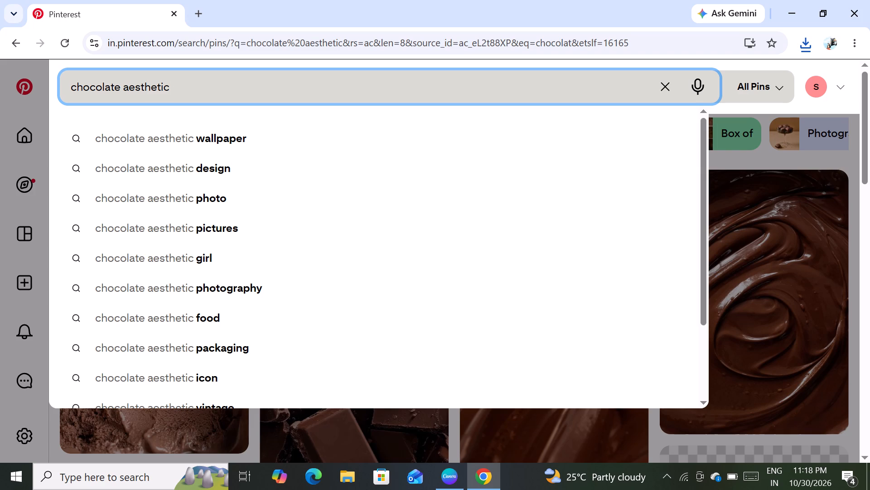
{"action": "left_click", "coordinate": [121, 87]}
{"action": "key", "text": "space"}
{"action": "type", "text": "colo"}
{"action": "key", "text": "r"}
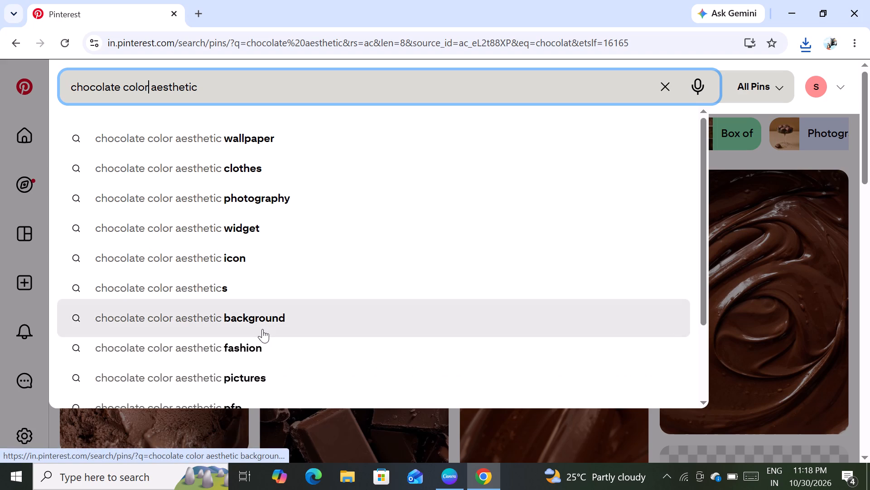
{"action": "left_click", "coordinate": [262, 329]}
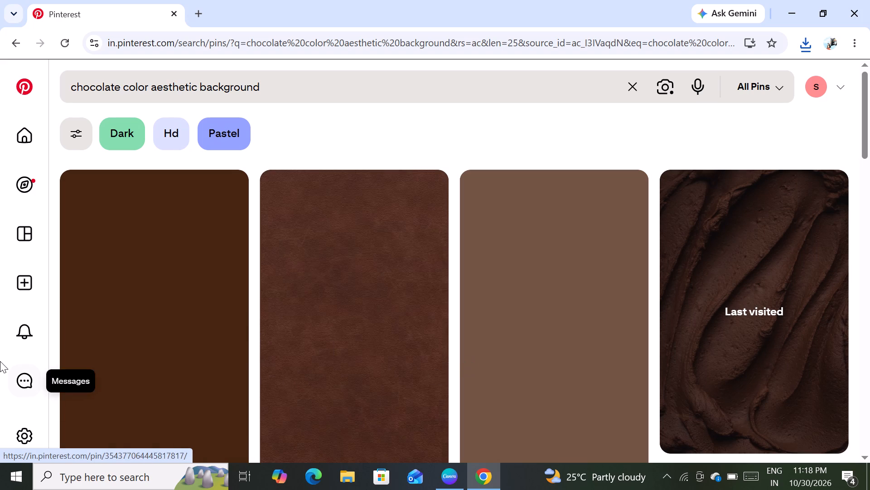
Look through the chocolate color background results and open the blurred dark brown pin with soft abstract waves.
{"action": "scroll", "coordinate": [0, 361], "scroll_direction": "down", "scroll_amount": 6}
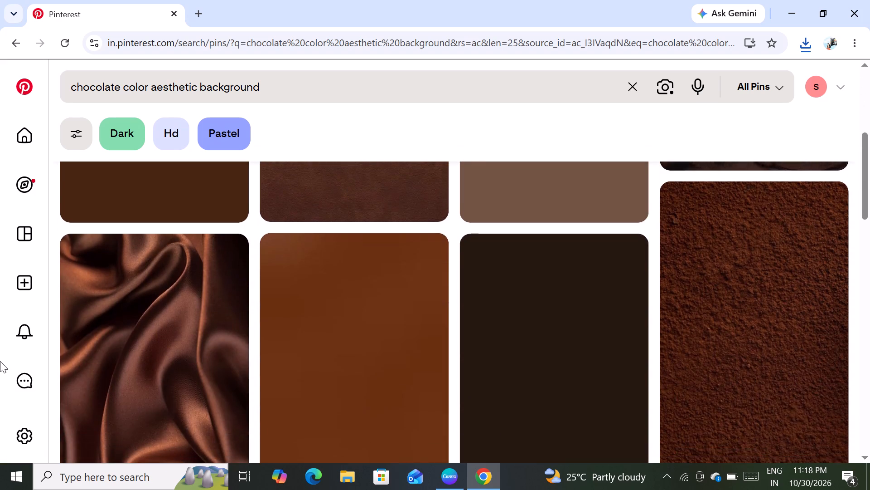
{"action": "scroll", "coordinate": [0, 361], "scroll_direction": "down", "scroll_amount": 6}
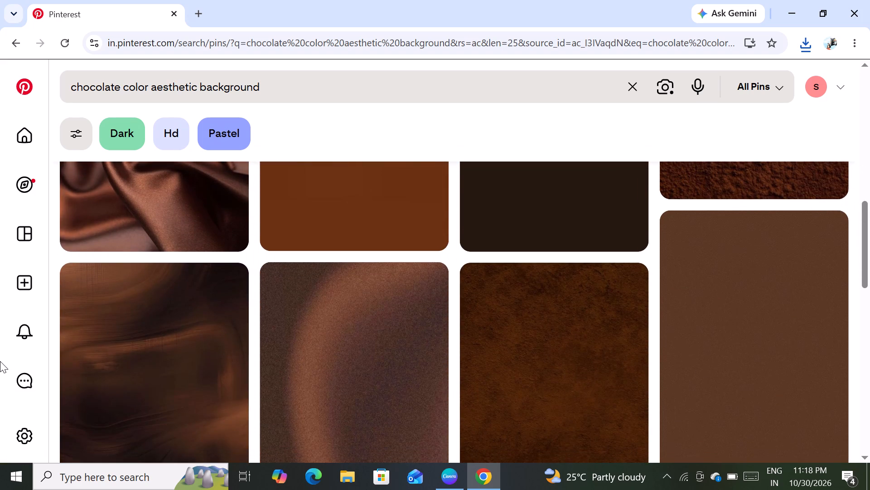
{"action": "scroll", "coordinate": [0, 361], "scroll_direction": "down", "scroll_amount": 2}
{"action": "scroll", "coordinate": [0, 361], "scroll_direction": "up", "scroll_amount": 1}
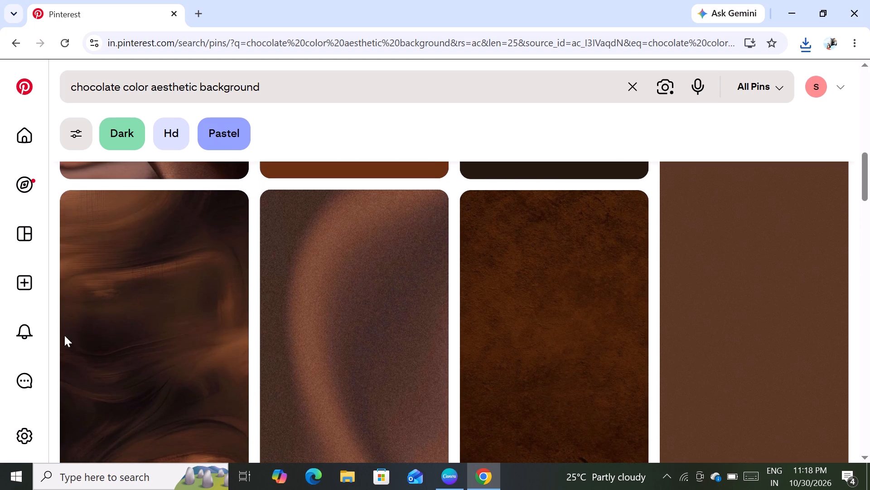
{"action": "left_click", "coordinate": [149, 333]}
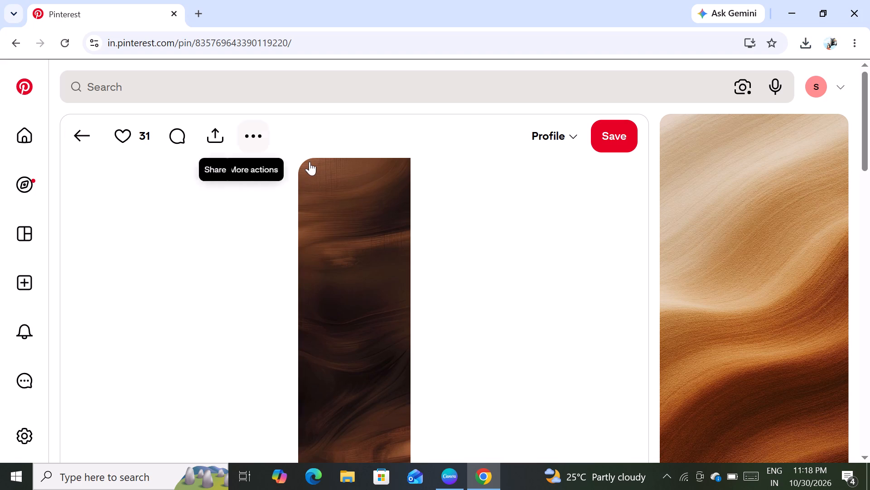
Look through the related pins beneath the dark brown wave pin for a suitable chocolate-toned background.
{"action": "scroll", "coordinate": [452, 275], "scroll_direction": "down", "scroll_amount": 6}
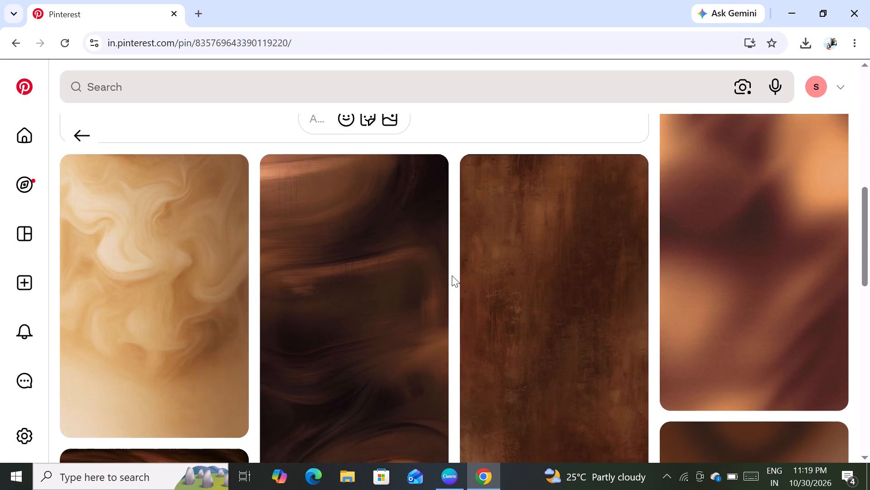
{"action": "scroll", "coordinate": [459, 243], "scroll_direction": "down", "scroll_amount": 4}
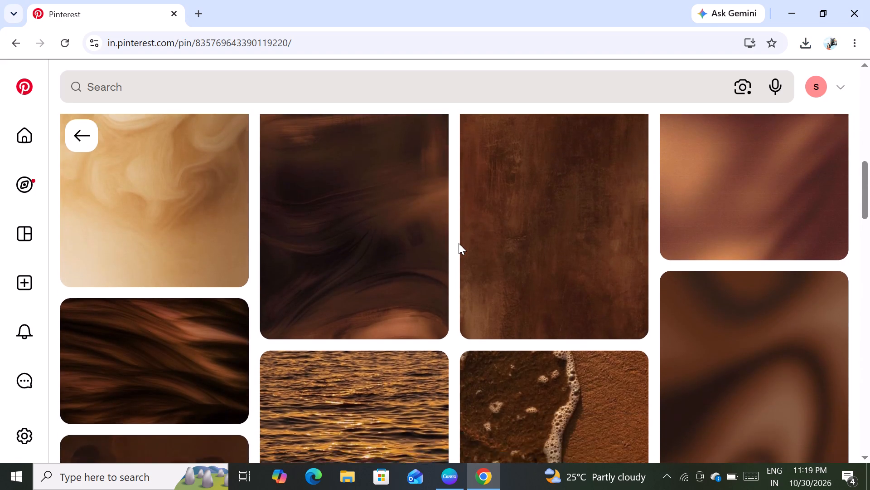
{"action": "scroll", "coordinate": [459, 243], "scroll_direction": "down", "scroll_amount": 3}
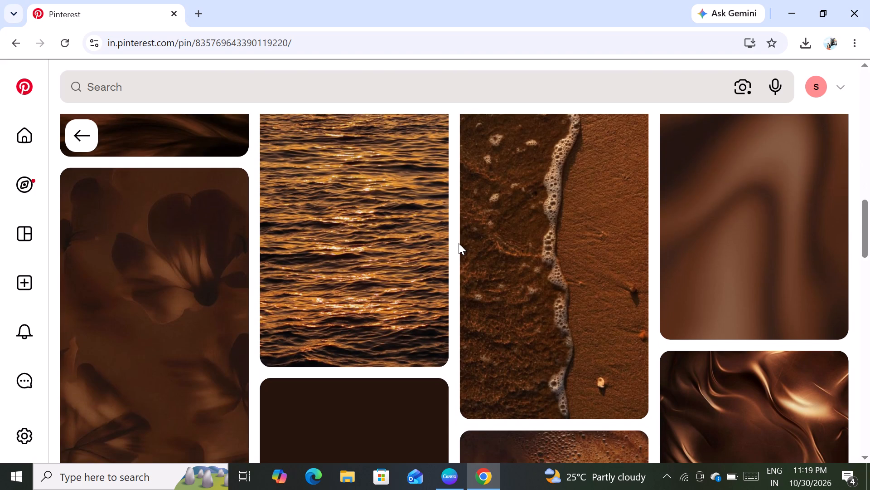
{"action": "scroll", "coordinate": [459, 243], "scroll_direction": "down", "scroll_amount": 1}
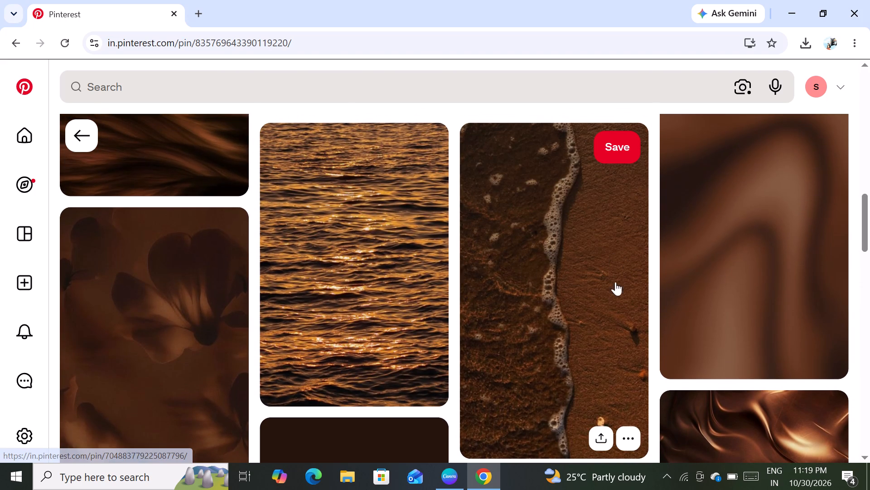
{"action": "scroll", "coordinate": [536, 301], "scroll_direction": "down", "scroll_amount": 3}
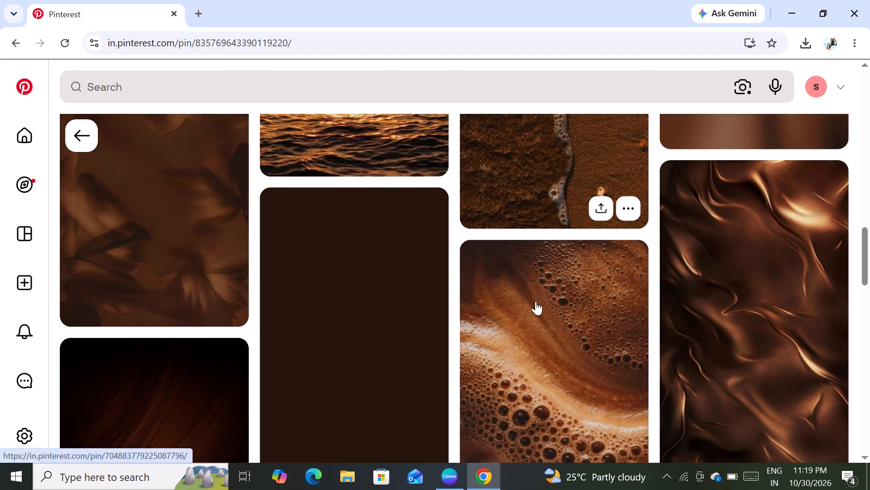
{"action": "scroll", "coordinate": [536, 301], "scroll_direction": "down", "scroll_amount": 2}
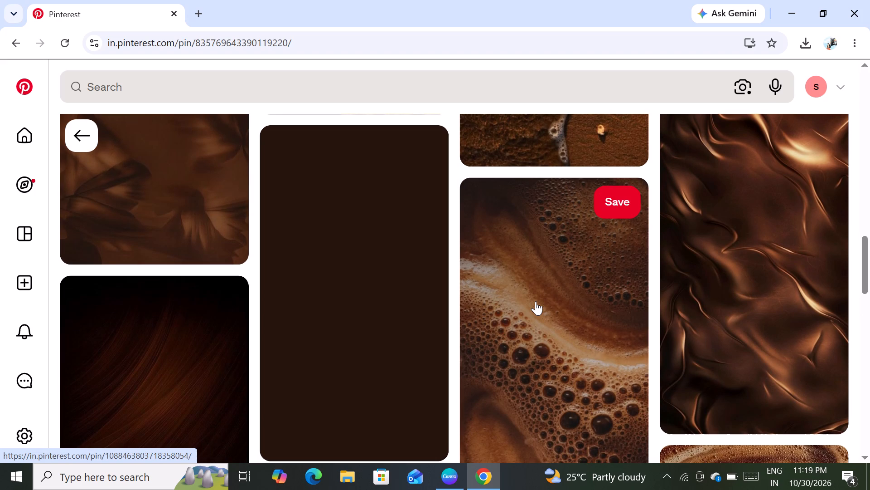
{"action": "scroll", "coordinate": [536, 301], "scroll_direction": "down", "scroll_amount": 5}
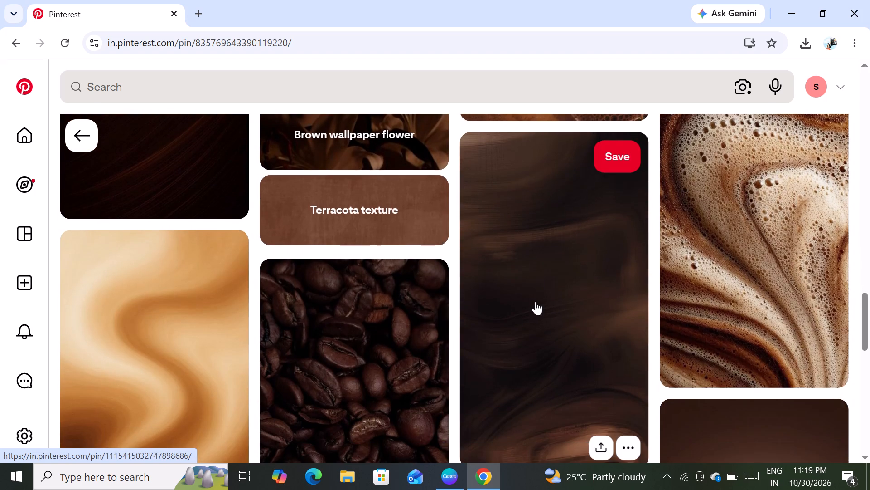
{"action": "scroll", "coordinate": [536, 301], "scroll_direction": "down", "scroll_amount": 5}
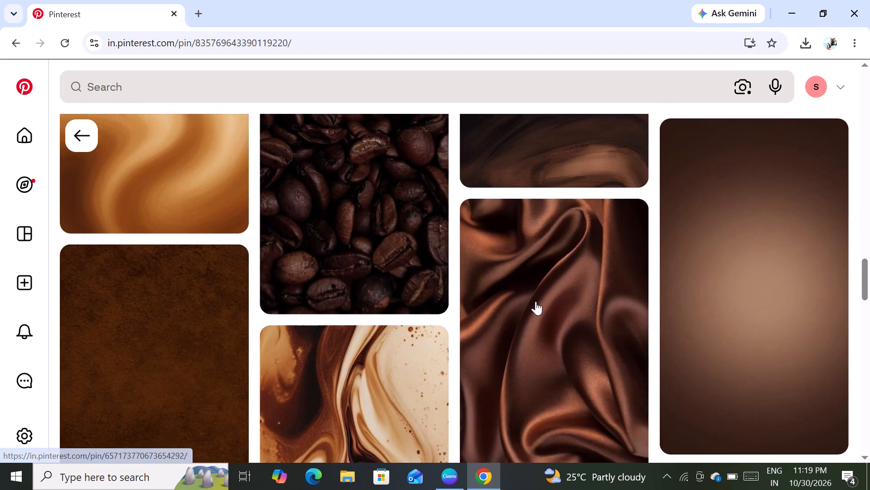
{"action": "scroll", "coordinate": [536, 301], "scroll_direction": "down", "scroll_amount": 3}
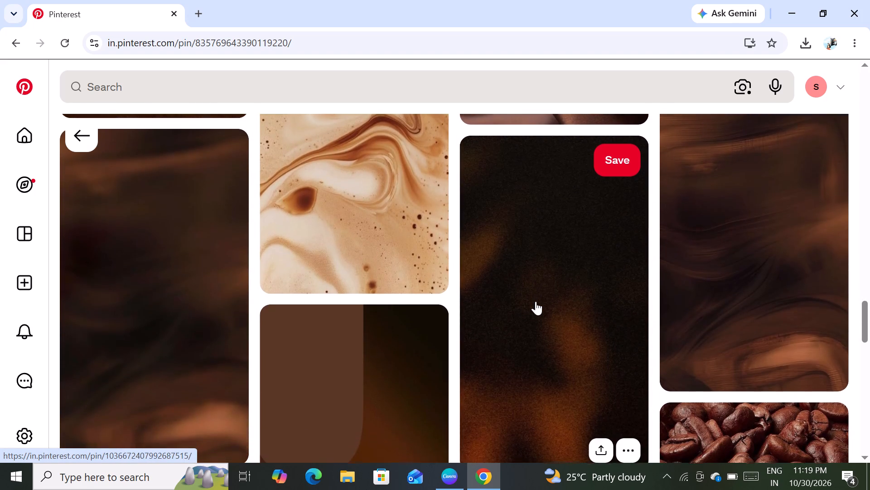
{"action": "scroll", "coordinate": [536, 301], "scroll_direction": "up", "scroll_amount": 1}
{"action": "scroll", "coordinate": [536, 301], "scroll_direction": "down", "scroll_amount": 5}
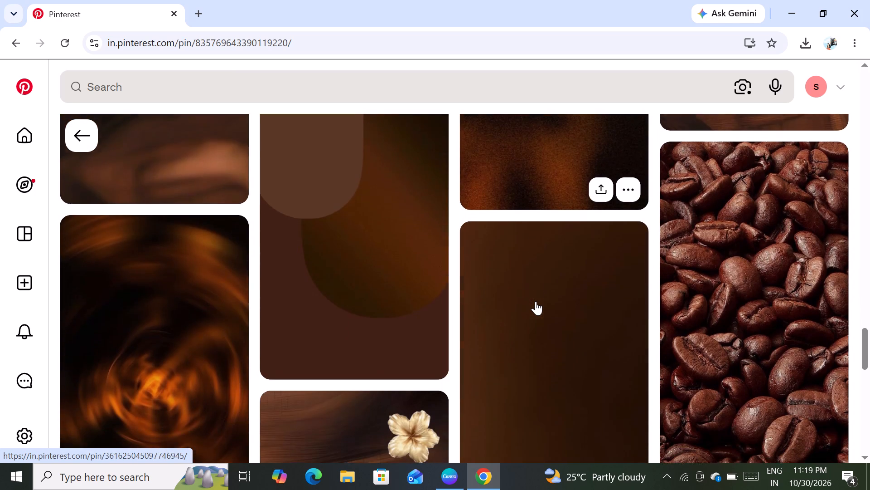
{"action": "scroll", "coordinate": [536, 301], "scroll_direction": "down", "scroll_amount": 5}
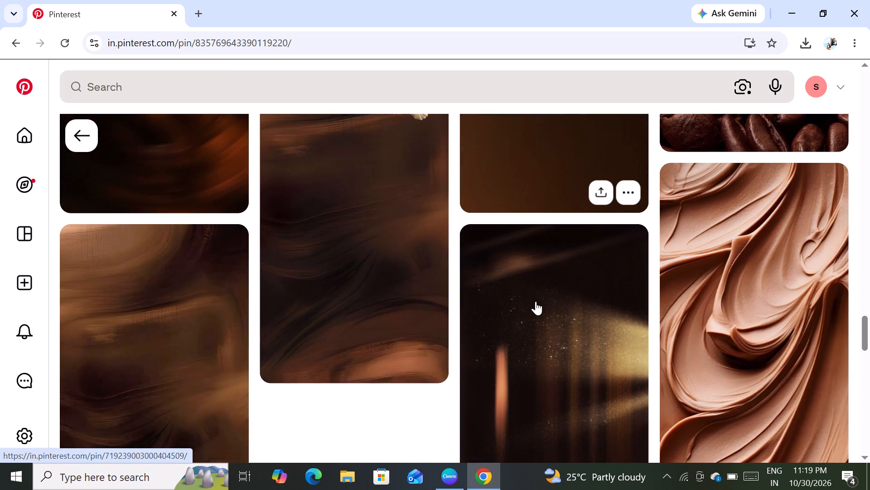
{"action": "scroll", "coordinate": [536, 301], "scroll_direction": "down", "scroll_amount": 8}
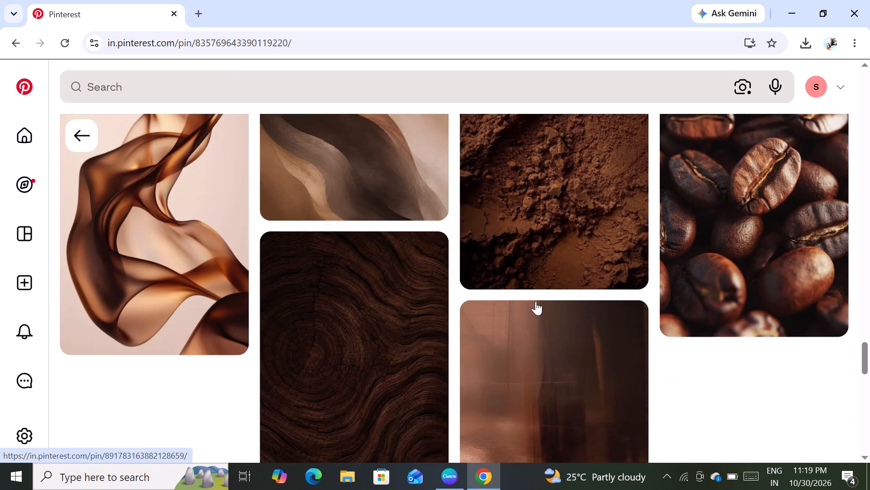
{"action": "scroll", "coordinate": [536, 301], "scroll_direction": "up", "scroll_amount": 4}
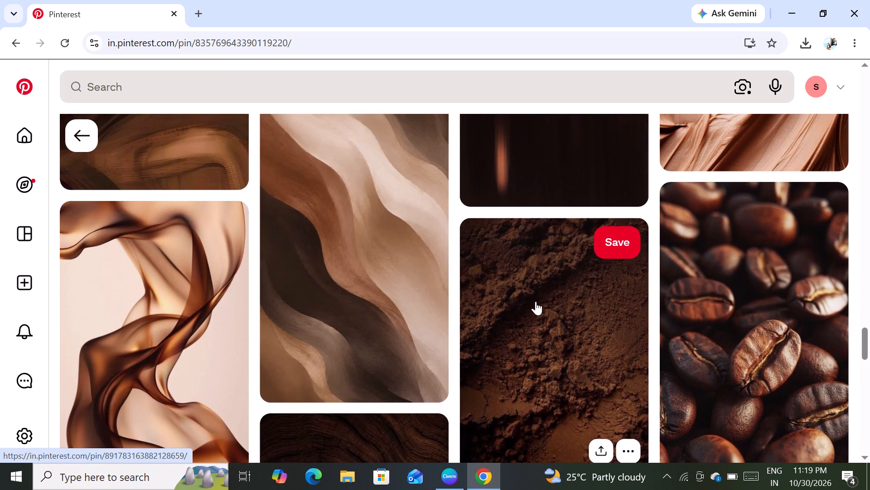
{"action": "scroll", "coordinate": [536, 301], "scroll_direction": "down", "scroll_amount": 4}
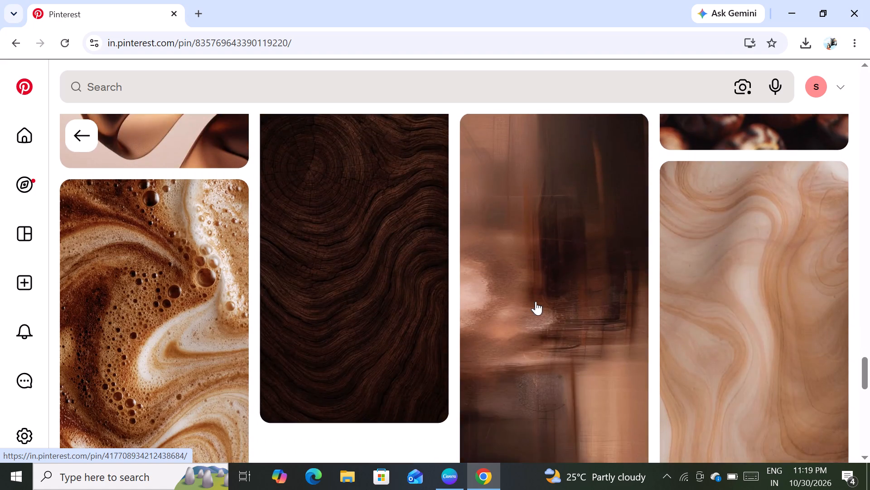
{"action": "scroll", "coordinate": [536, 301], "scroll_direction": "down", "scroll_amount": 4}
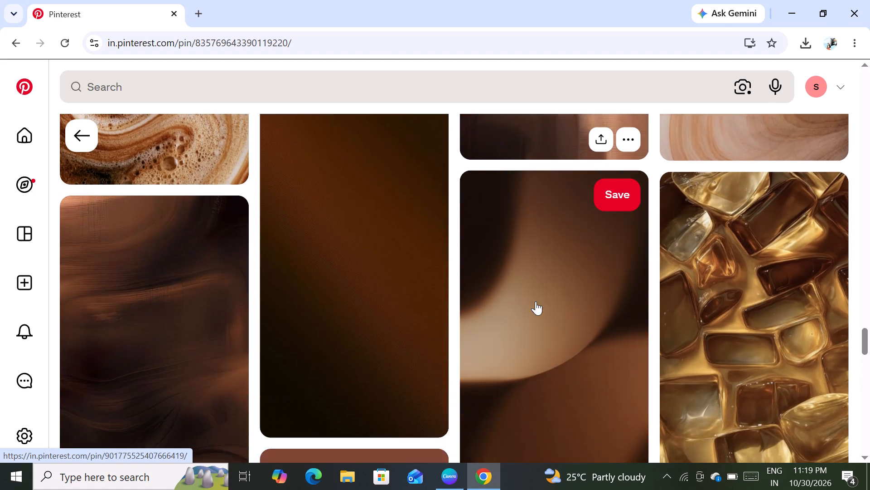
Open the blurred bronze glow pin, check its related pins and return to the previous pin.
{"action": "left_click", "coordinate": [536, 301]}
{"action": "scroll", "coordinate": [536, 301], "scroll_direction": "down", "scroll_amount": 3}
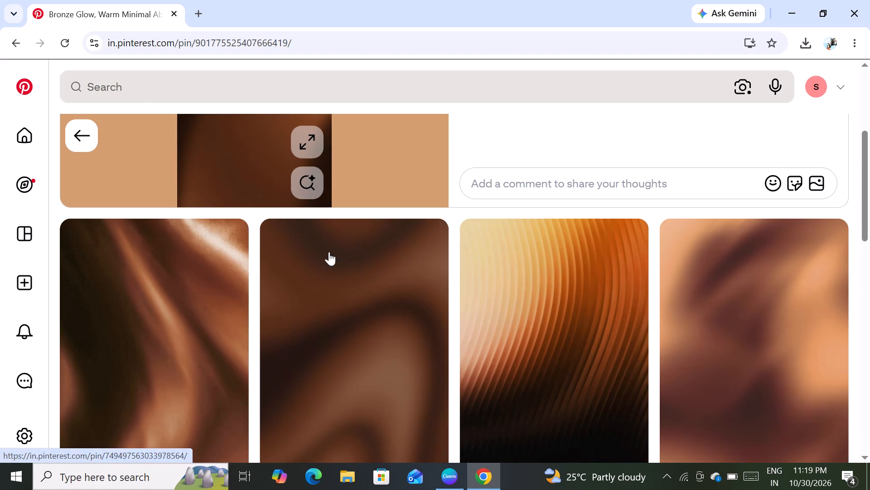
{"action": "left_click", "coordinate": [75, 134]}
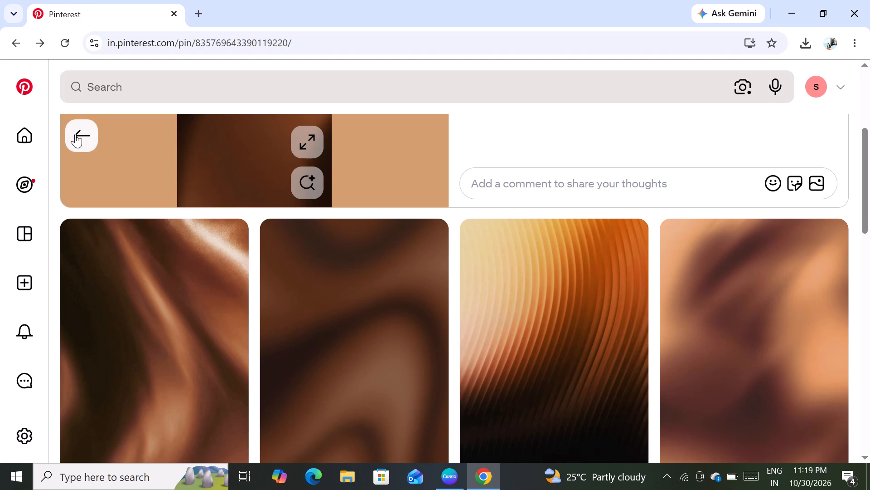
Look further through the dark brown wave pin's related images for a chocolate-toned background.
{"action": "scroll", "coordinate": [75, 134], "scroll_direction": "down", "scroll_amount": 2}
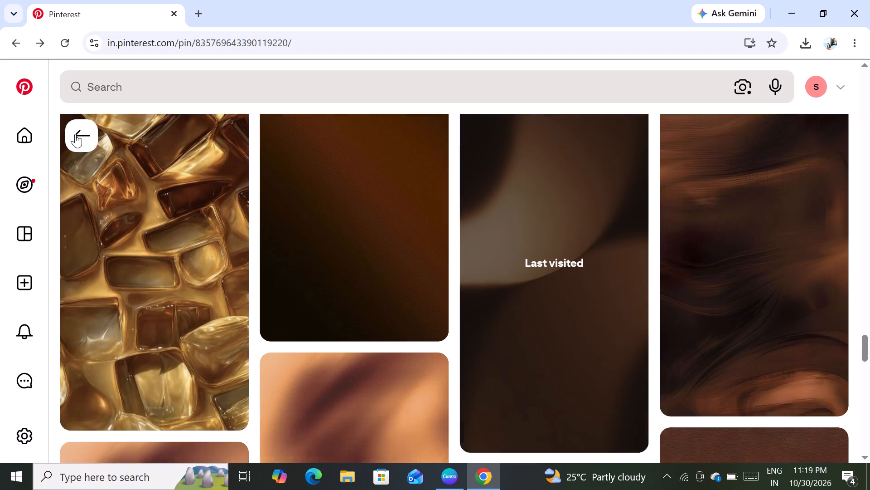
{"action": "scroll", "coordinate": [75, 134], "scroll_direction": "down", "scroll_amount": 11}
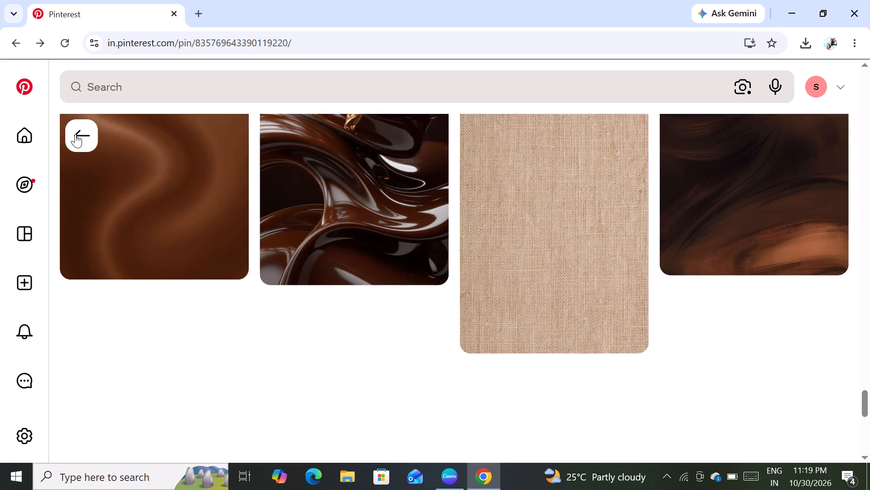
{"action": "scroll", "coordinate": [75, 134], "scroll_direction": "up", "scroll_amount": 3}
{"action": "scroll", "coordinate": [75, 134], "scroll_direction": "down", "scroll_amount": 5}
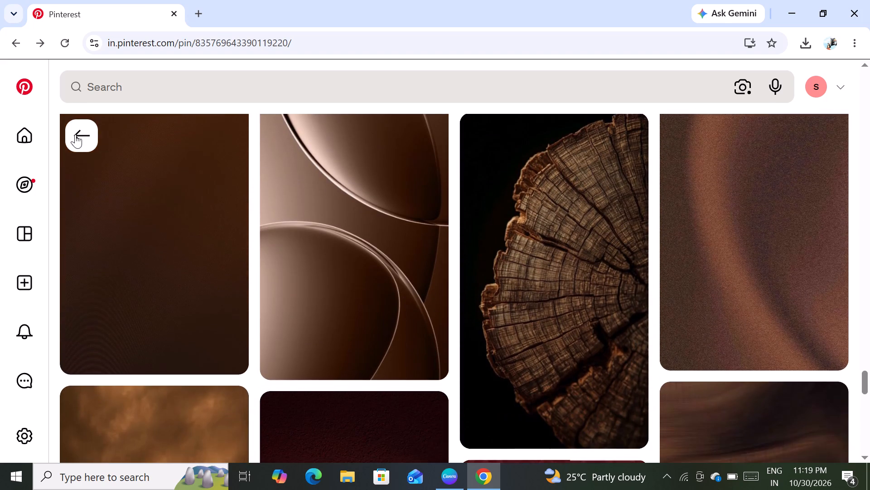
{"action": "scroll", "coordinate": [75, 134], "scroll_direction": "down", "scroll_amount": 3}
{"action": "scroll", "coordinate": [75, 134], "scroll_direction": "up", "scroll_amount": 16}
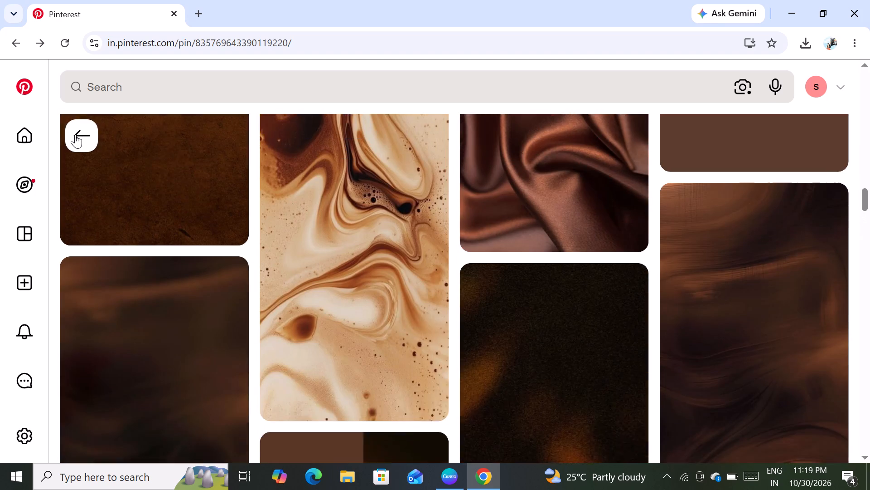
{"action": "scroll", "coordinate": [75, 134], "scroll_direction": "up", "scroll_amount": 8}
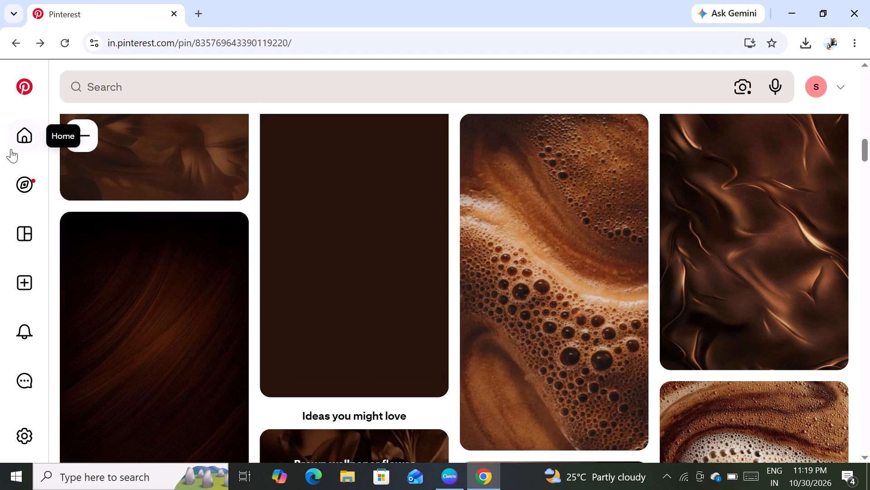
Open the frothy coffee bubbles pin and examine its related coffee texture pins.
{"action": "left_click", "coordinate": [557, 289]}
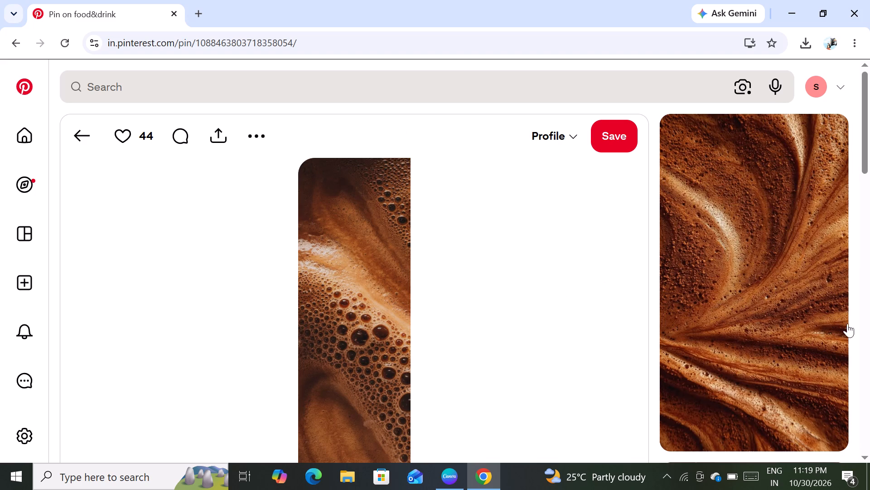
{"action": "scroll", "coordinate": [580, 313], "scroll_direction": "down", "scroll_amount": 3}
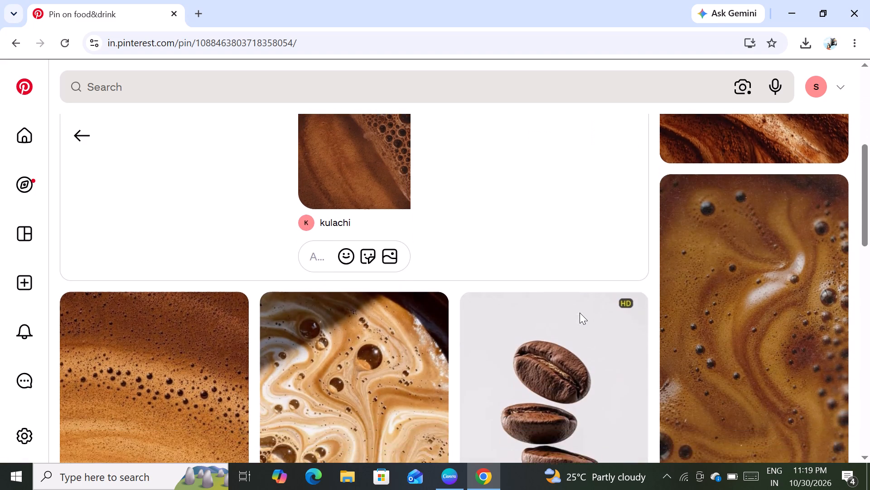
{"action": "scroll", "coordinate": [580, 313], "scroll_direction": "down", "scroll_amount": 7}
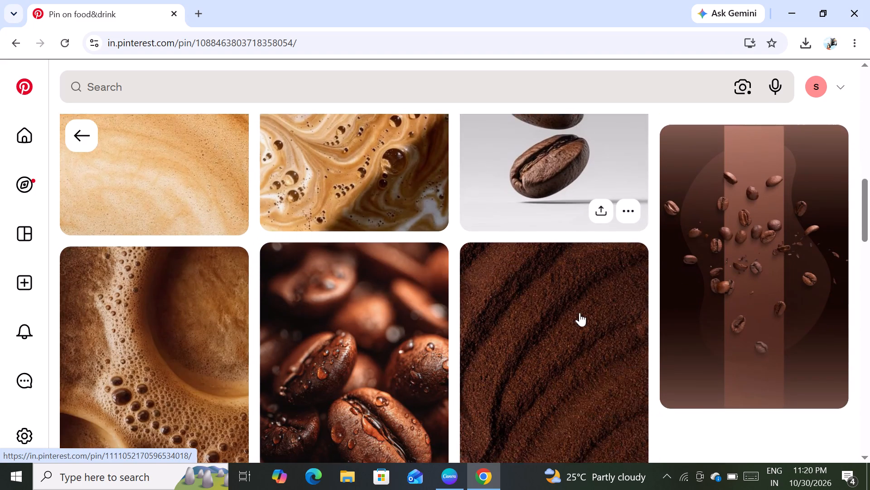
{"action": "scroll", "coordinate": [580, 313], "scroll_direction": "up", "scroll_amount": 4}
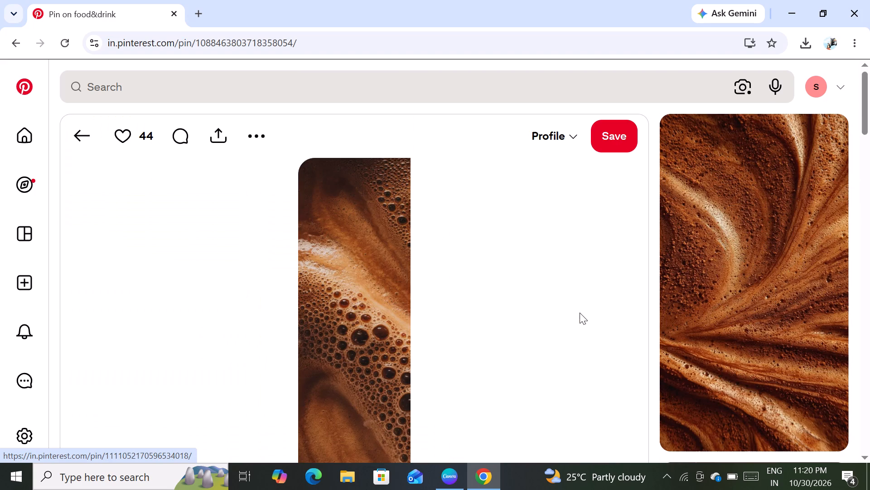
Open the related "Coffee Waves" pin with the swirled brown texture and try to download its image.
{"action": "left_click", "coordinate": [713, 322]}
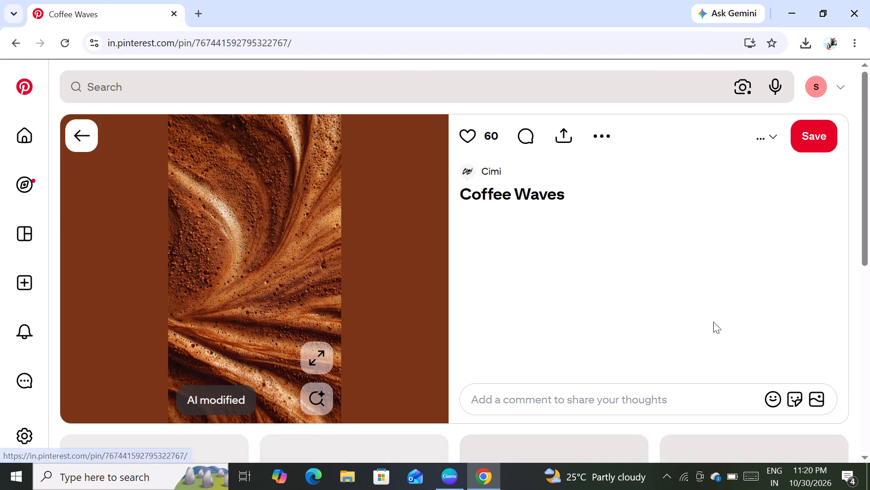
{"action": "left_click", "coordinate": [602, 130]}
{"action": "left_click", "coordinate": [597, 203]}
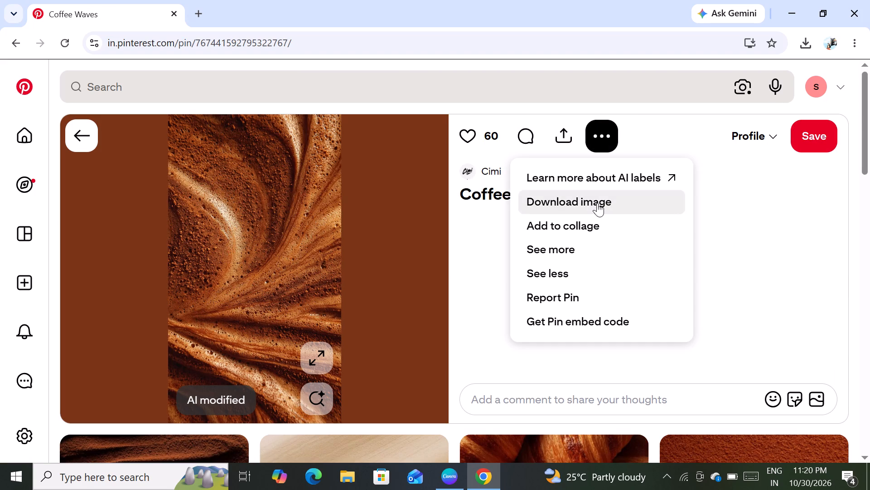
Glance over the related pins and search for "creme background".
{"action": "scroll", "coordinate": [552, 266], "scroll_direction": "down", "scroll_amount": 2}
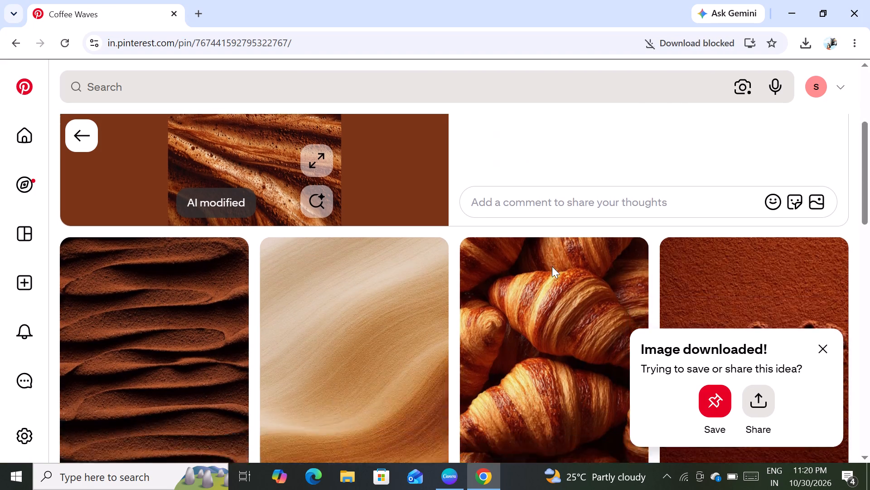
{"action": "scroll", "coordinate": [552, 266], "scroll_direction": "down", "scroll_amount": 2}
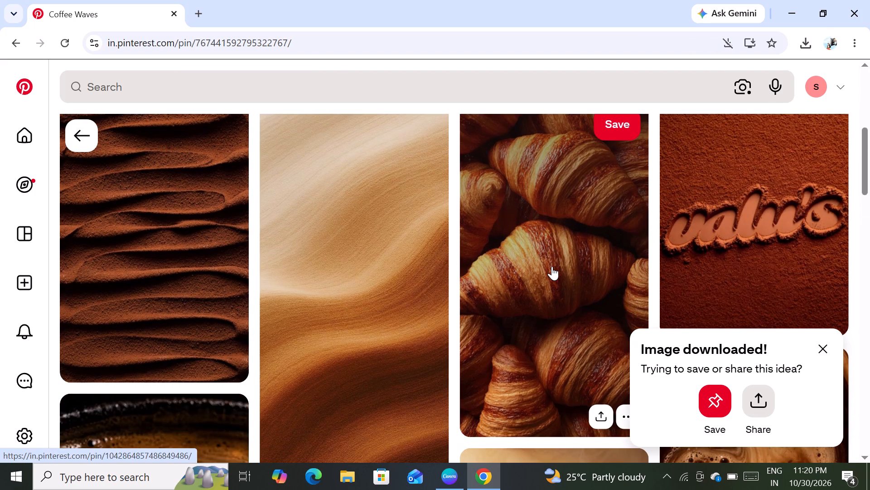
{"action": "left_click", "coordinate": [266, 93]}
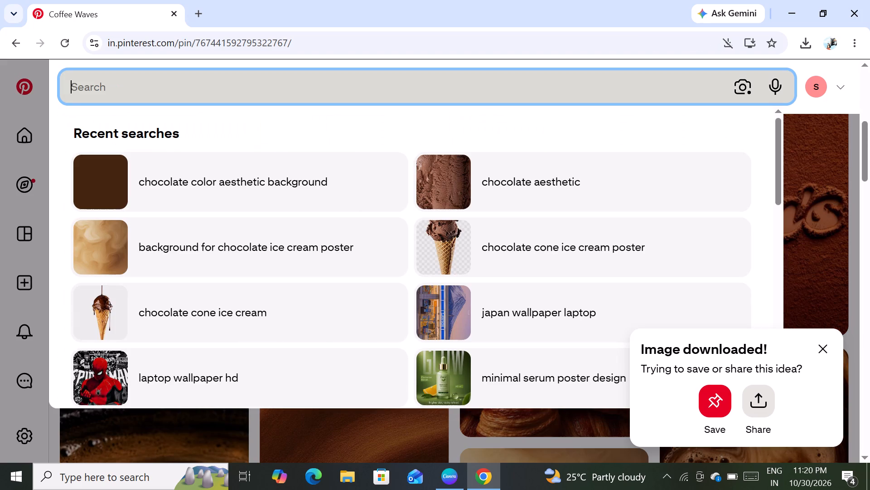
{"action": "type", "text": "creme"}
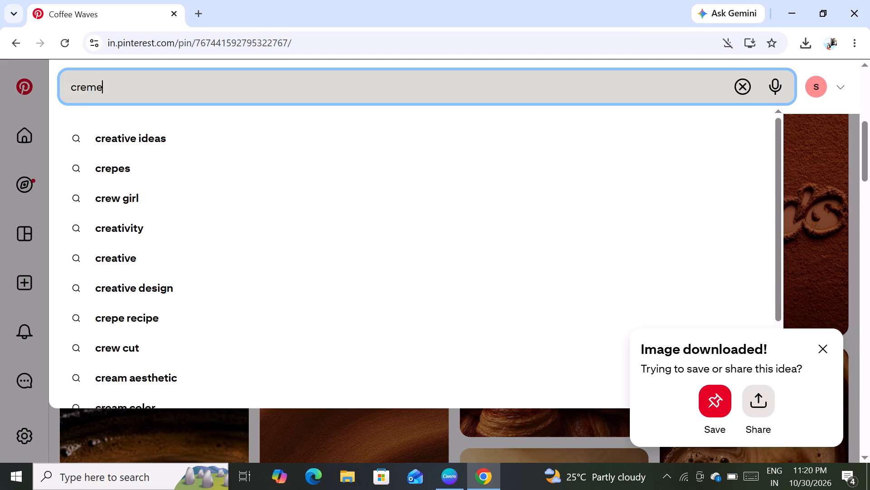
{"action": "key", "text": "space"}
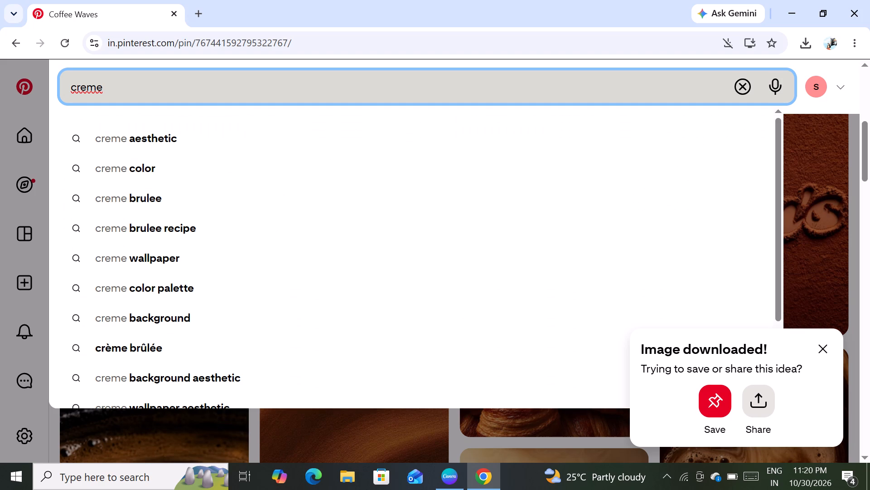
{"action": "left_click", "coordinate": [214, 325]}
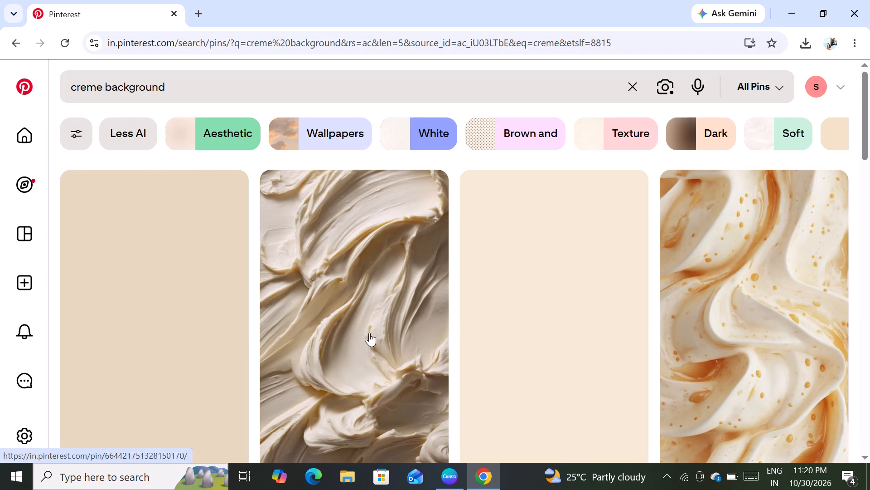
Refine the pin search to "creme yellow background".
{"action": "left_click", "coordinate": [101, 86]}
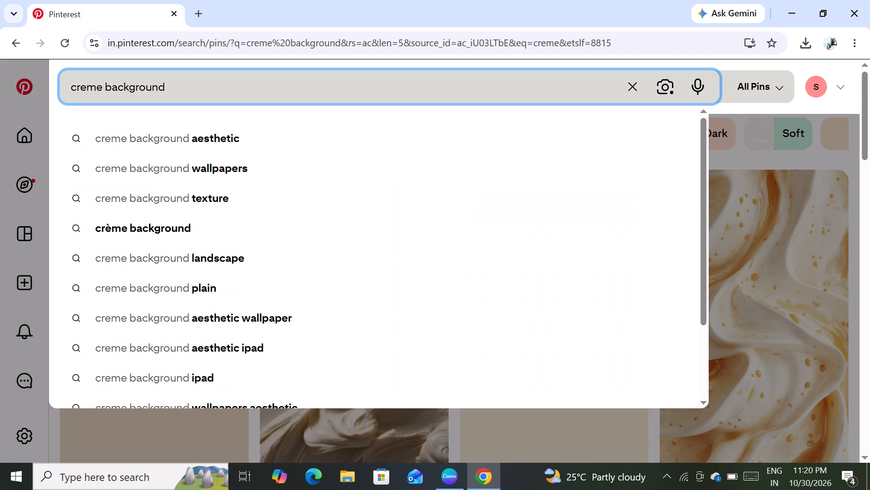
{"action": "key", "text": "space"}
{"action": "type", "text": "yellow"}
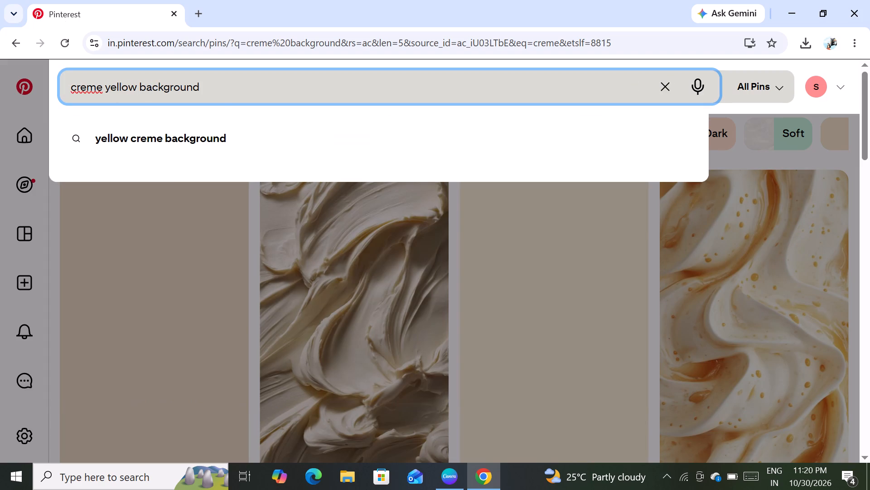
{"action": "key", "text": "Return"}
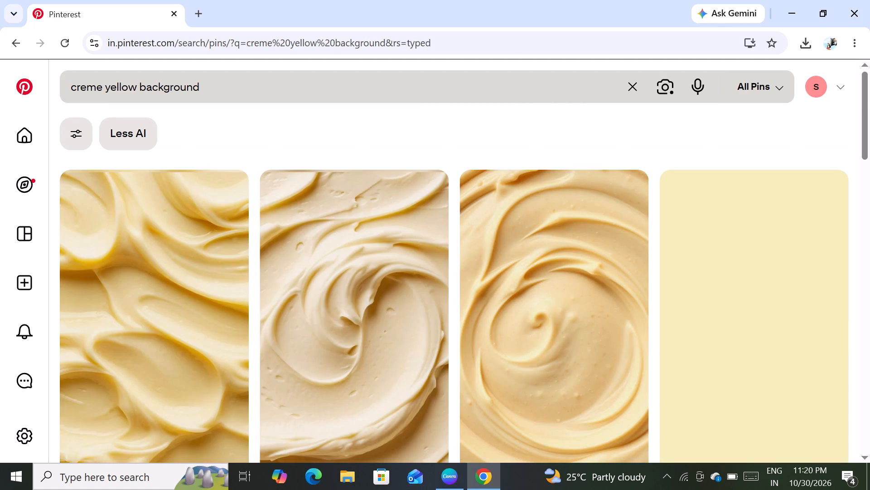
Look through the creme yellow results for a smooth cream-toned background suitable for the poster.
{"action": "scroll", "coordinate": [695, 255], "scroll_direction": "down", "scroll_amount": 5}
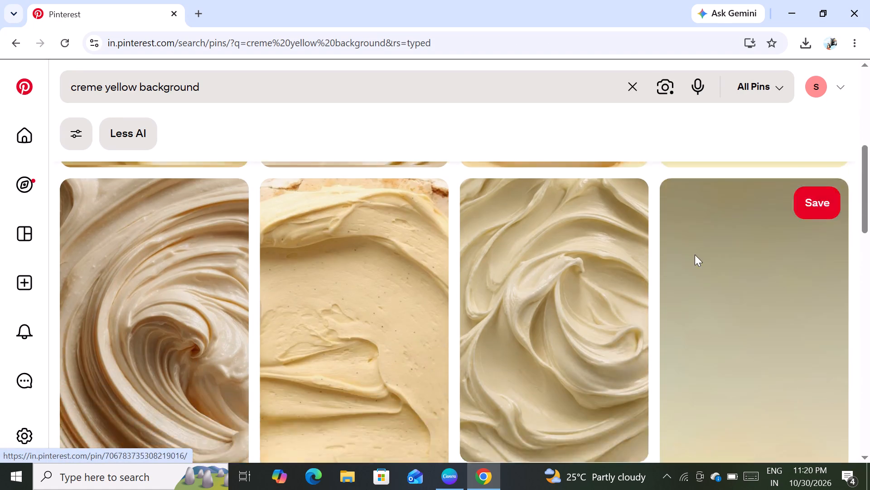
{"action": "scroll", "coordinate": [695, 255], "scroll_direction": "down", "scroll_amount": 13}
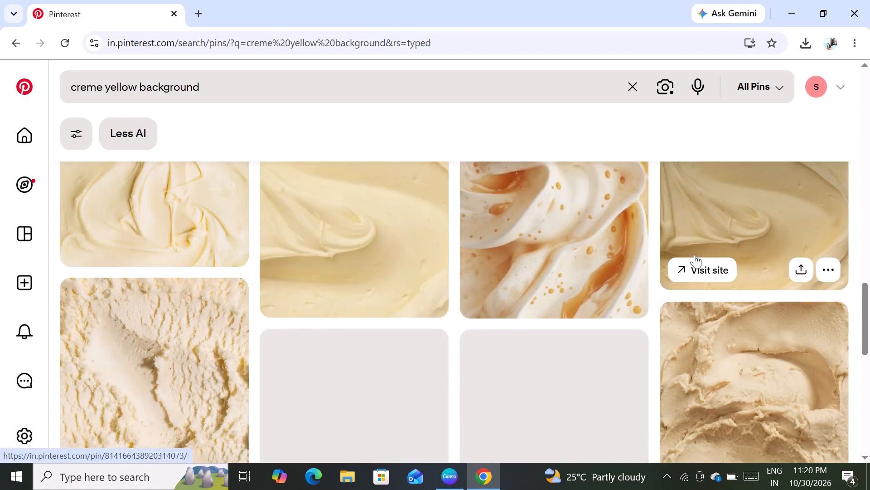
{"action": "scroll", "coordinate": [695, 255], "scroll_direction": "down", "scroll_amount": 2}
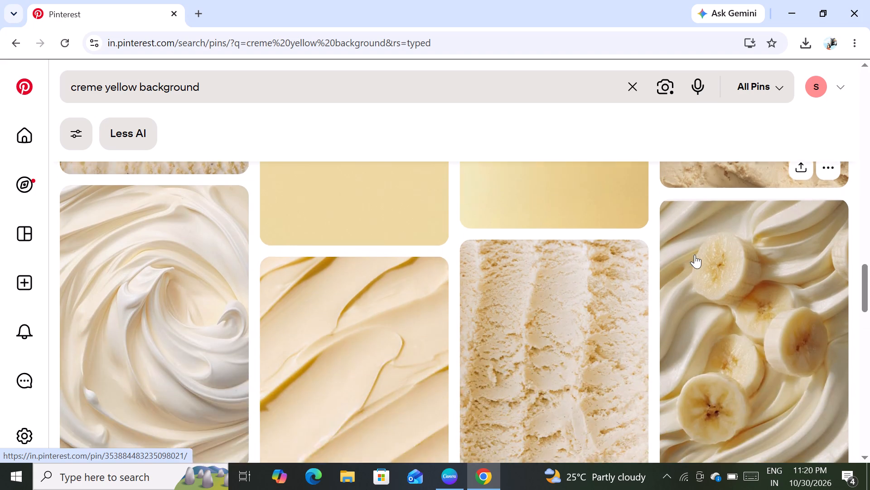
{"action": "scroll", "coordinate": [695, 255], "scroll_direction": "up", "scroll_amount": 3}
{"action": "scroll", "coordinate": [695, 238], "scroll_direction": "down", "scroll_amount": 6}
{"action": "scroll", "coordinate": [741, 0], "scroll_direction": "down", "scroll_amount": 1}
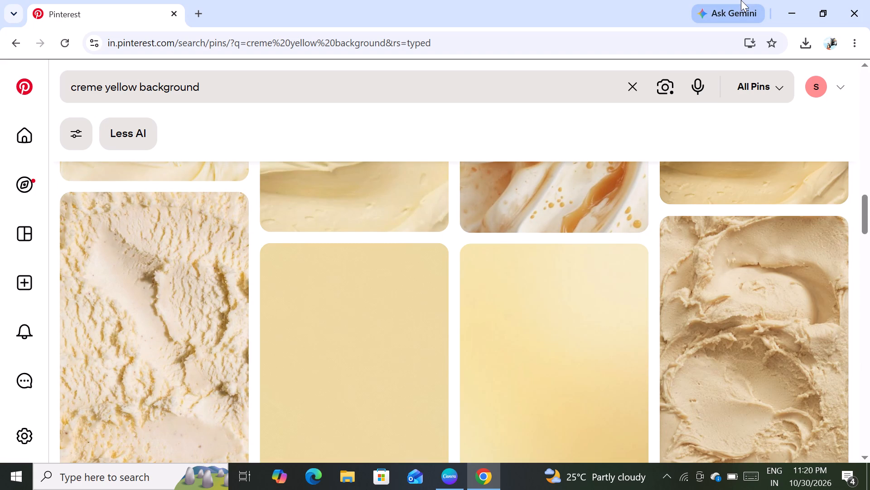
{"action": "scroll", "coordinate": [741, 0], "scroll_direction": "down", "scroll_amount": 2}
Open the soft yellow gradient pin, glance over its related gradient pins, and return to the search results.
{"action": "left_click", "coordinate": [580, 322]}
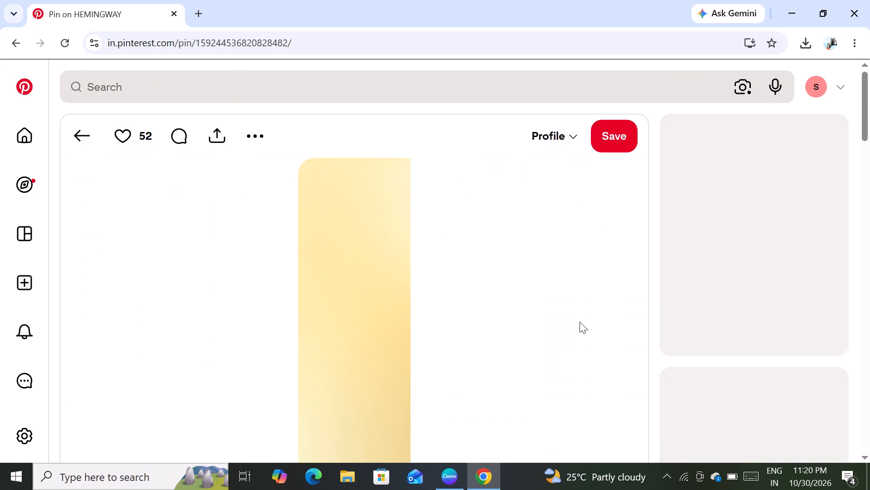
{"action": "scroll", "coordinate": [580, 322], "scroll_direction": "down", "scroll_amount": 3}
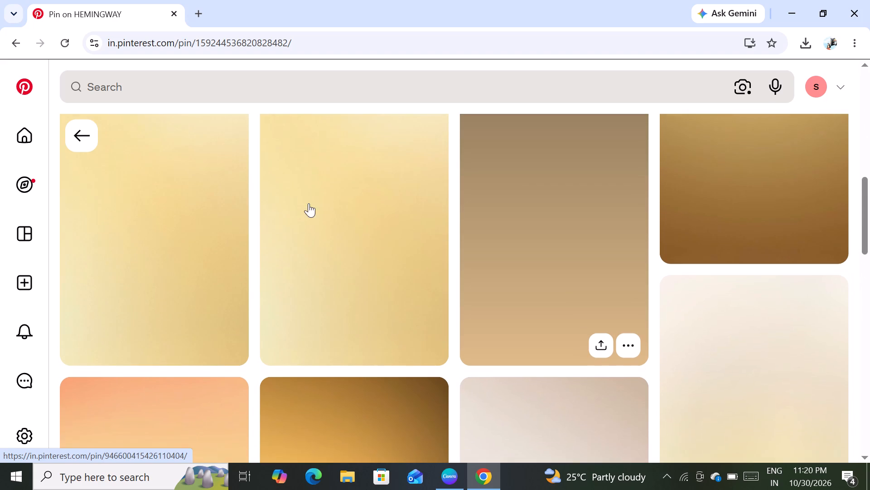
{"action": "left_click", "coordinate": [82, 140]}
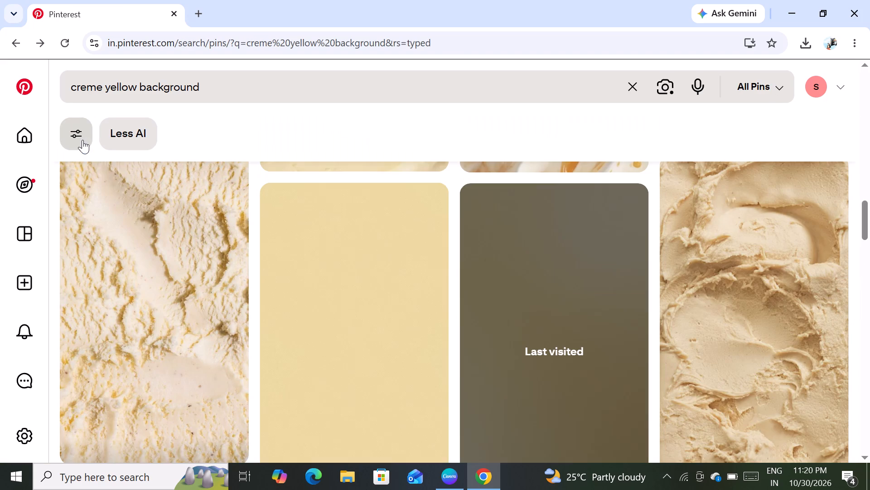
Examine more of the creme yellow results, comparing the cream textures, plain tones and gradients for a background.
{"action": "scroll", "coordinate": [359, 258], "scroll_direction": "up", "scroll_amount": 5}
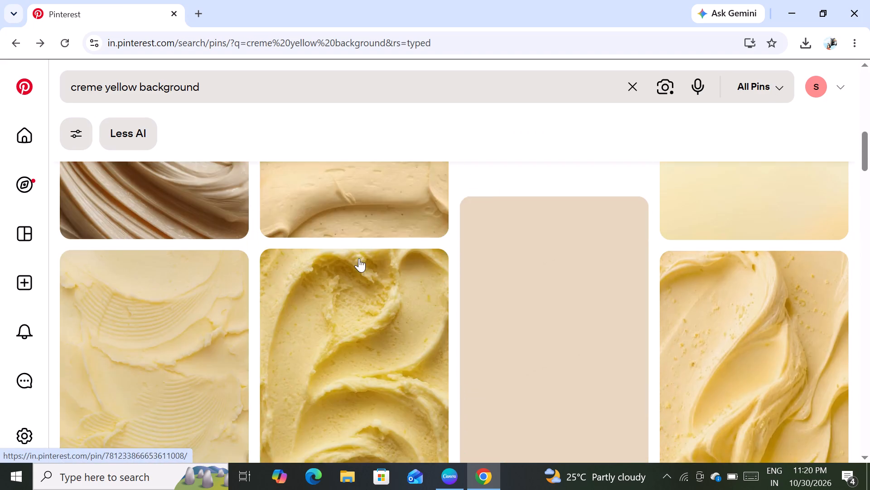
{"action": "scroll", "coordinate": [359, 258], "scroll_direction": "up", "scroll_amount": 1}
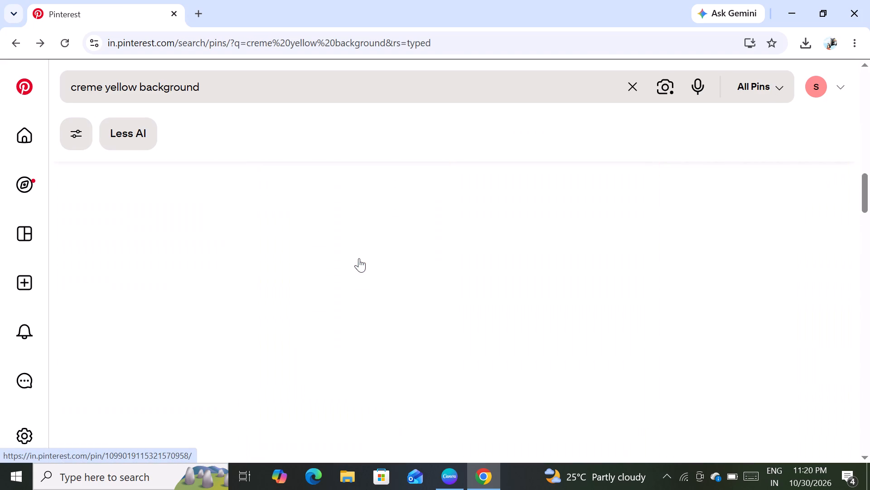
{"action": "scroll", "coordinate": [359, 258], "scroll_direction": "down", "scroll_amount": 9}
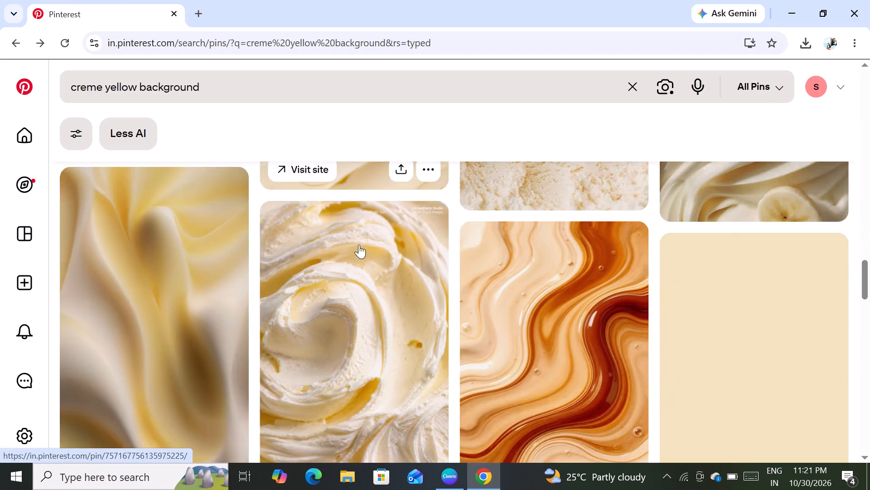
{"action": "scroll", "coordinate": [359, 245], "scroll_direction": "down", "scroll_amount": 6}
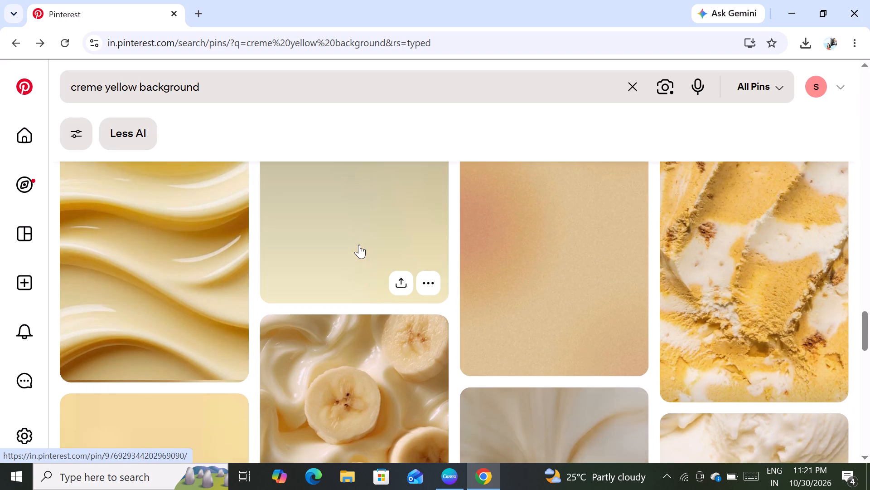
{"action": "scroll", "coordinate": [359, 245], "scroll_direction": "down", "scroll_amount": 4}
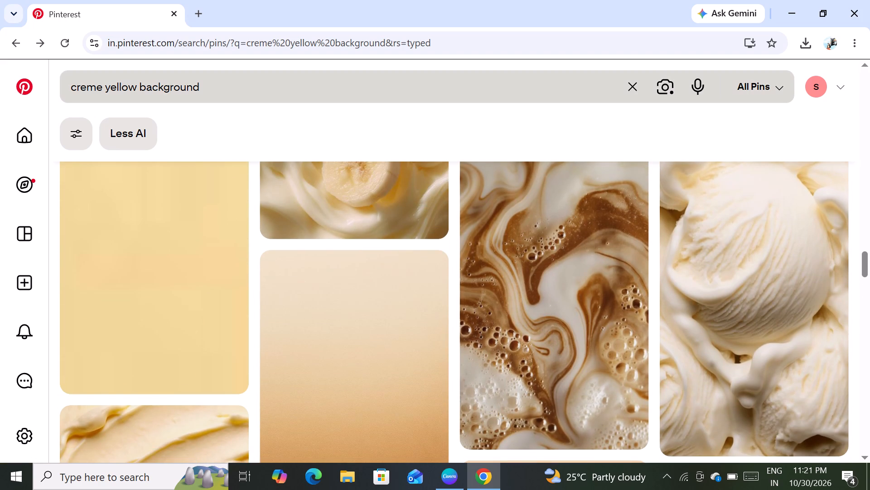
Refine the search to "dark creme yellow background" and look over the resulting pins.
{"action": "left_click", "coordinate": [76, 88]}
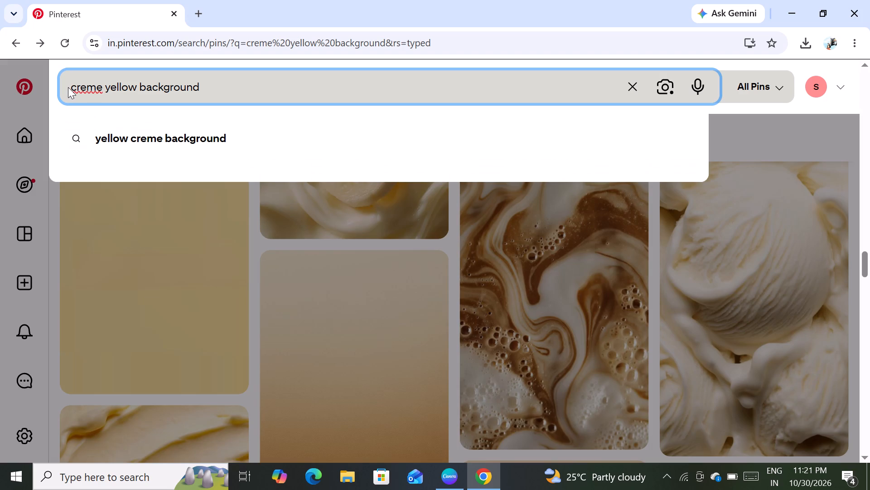
{"action": "left_click", "coordinate": [71, 83]}
{"action": "type", "text": "dae"}
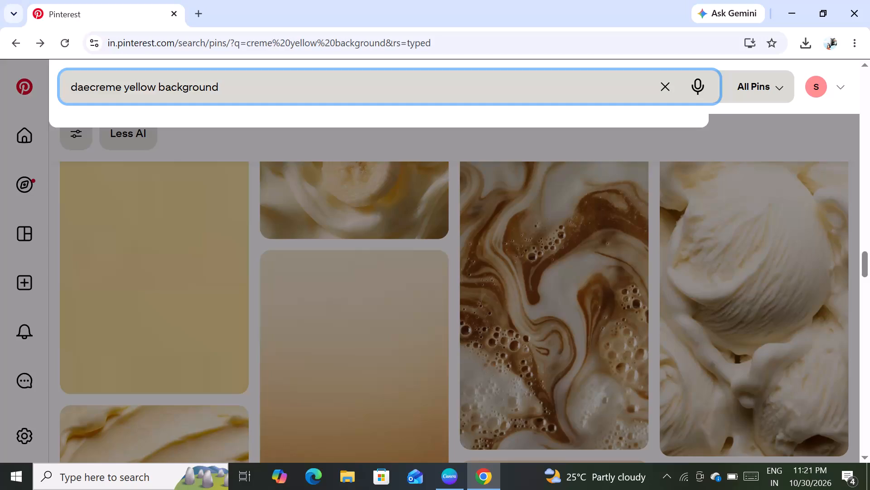
{"action": "key", "text": "BackSpace"}
{"action": "type", "text": "rk"}
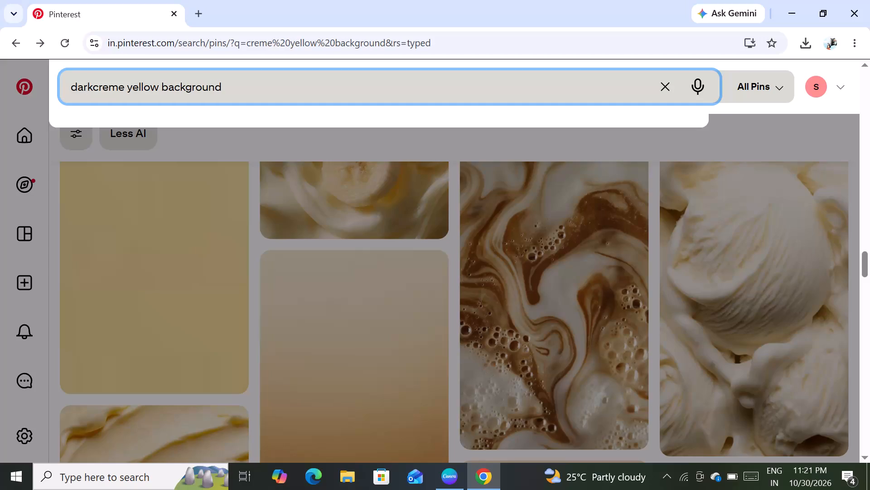
{"action": "key", "text": "space"}
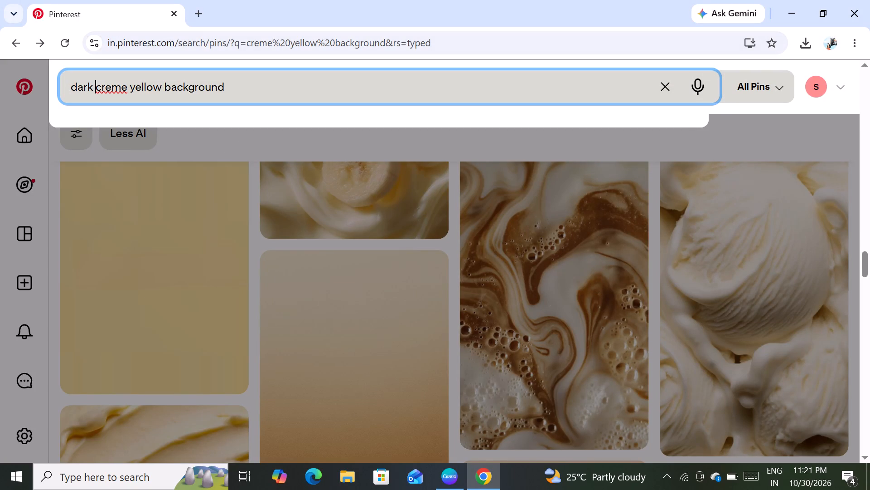
{"action": "key", "text": "Return"}
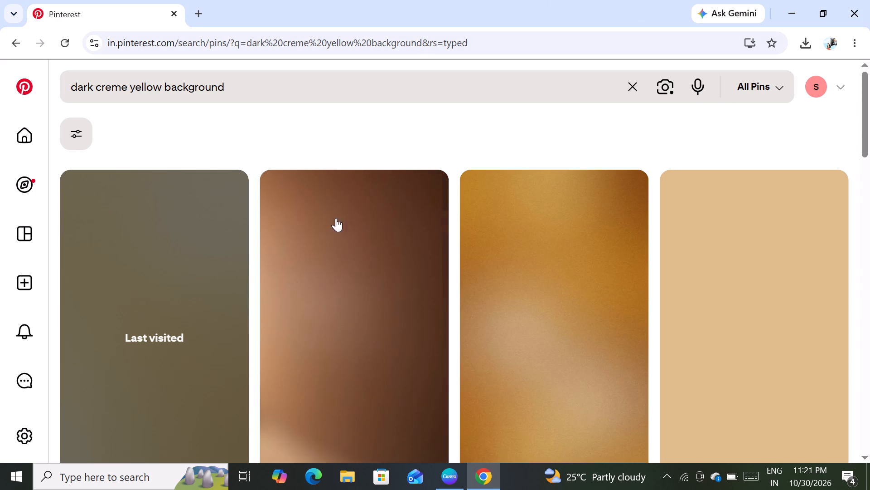
{"action": "scroll", "coordinate": [411, 222], "scroll_direction": "down", "scroll_amount": 4}
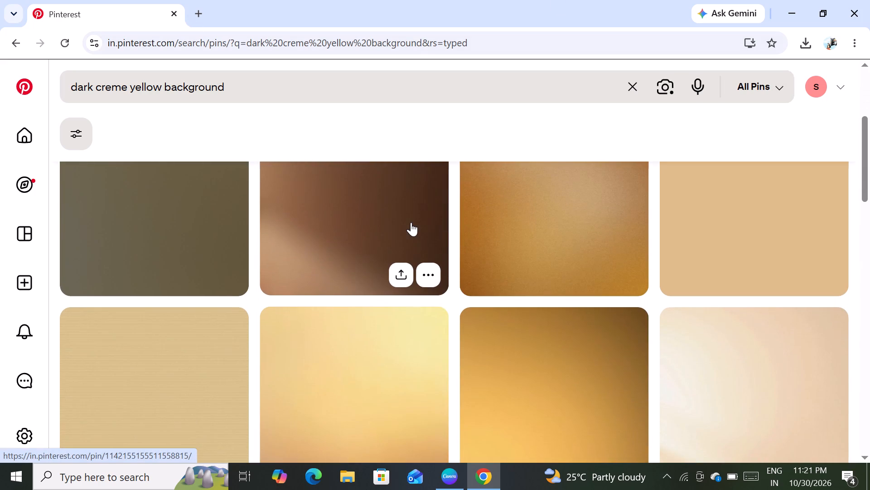
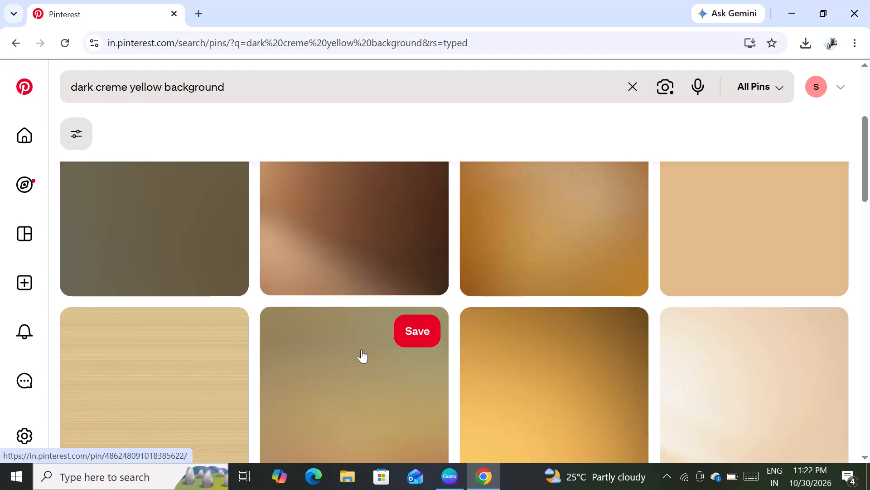
Replace the "dark creme yellow background" search with the suggested "yellow background aesthetic" search.
{"action": "scroll", "coordinate": [361, 349], "scroll_direction": "down", "scroll_amount": 5}
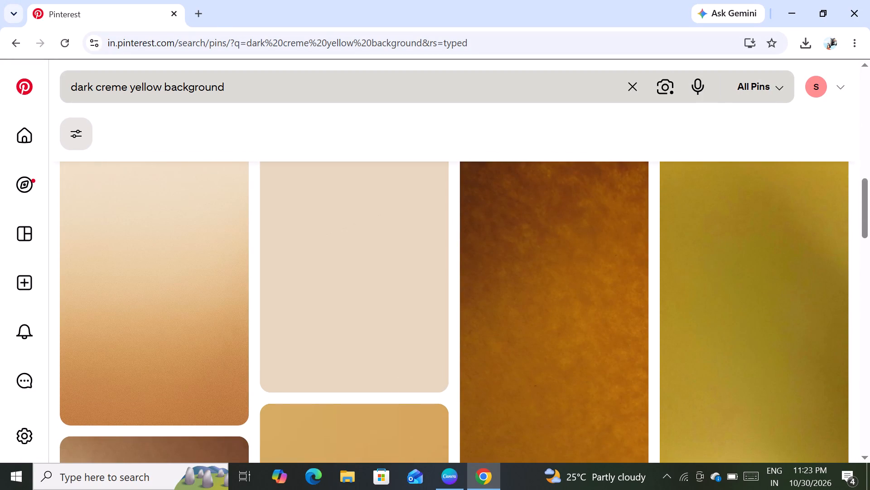
{"action": "left_click", "coordinate": [126, 89]}
{"action": "key", "text": "BackSpace"}
{"action": "key", "text": "BackSpace"}
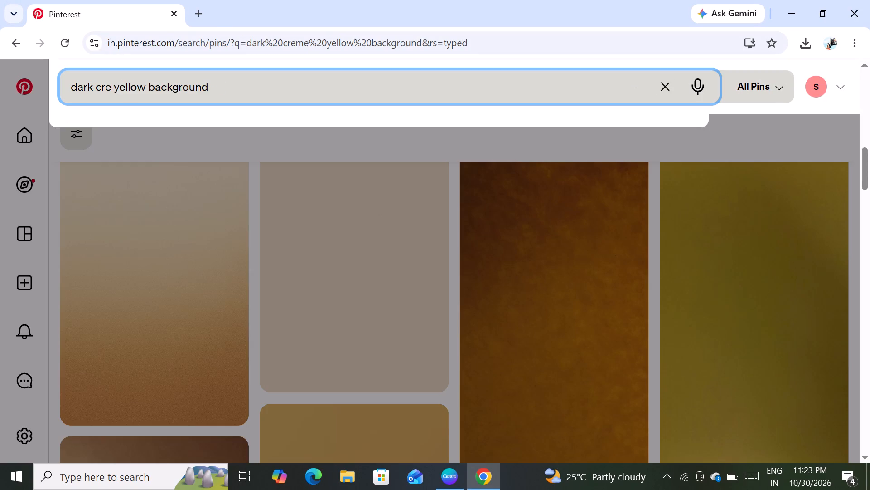
{"action": "key", "text": "BackSpace"}
{"action": "key", "text": "BackSpace"}
{"action": "key", "text": "BackSpace"}
{"action": "key", "text": "BackSpace"}
{"action": "key", "text": "BackSpace"}
{"action": "key", "text": "BackSpace"}
{"action": "key", "text": "BackSpace"}
{"action": "key", "text": "BackSpace"}
{"action": "key", "text": "BackSpace"}
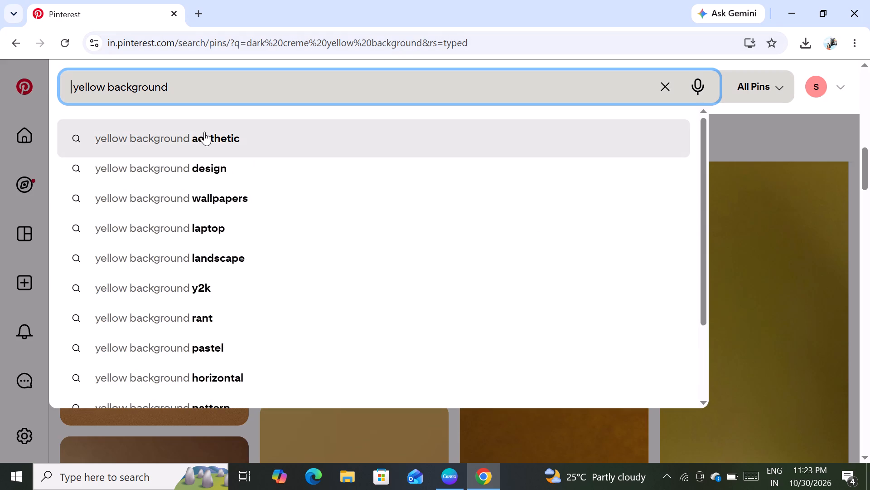
{"action": "left_click", "coordinate": [205, 132]}
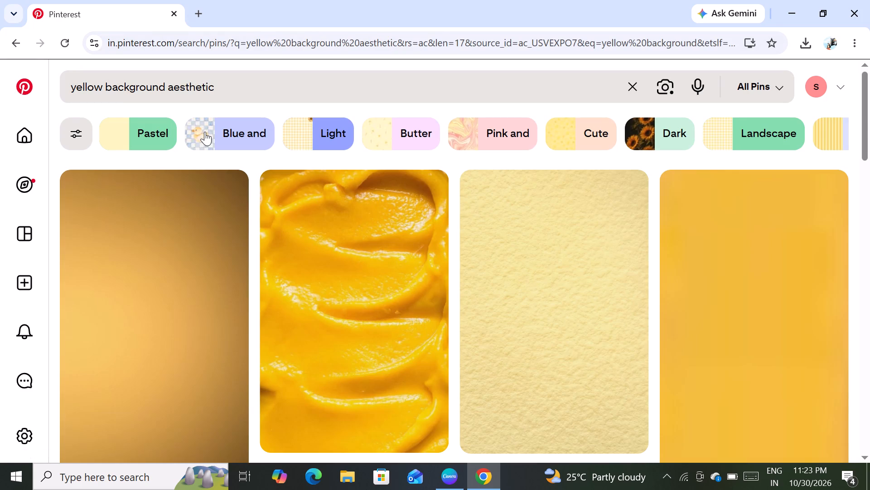
Examine the yellow background aesthetic results, comparing the textures, plain tones and gradients for a suitable poster background.
{"action": "scroll", "coordinate": [535, 277], "scroll_direction": "down", "scroll_amount": 1}
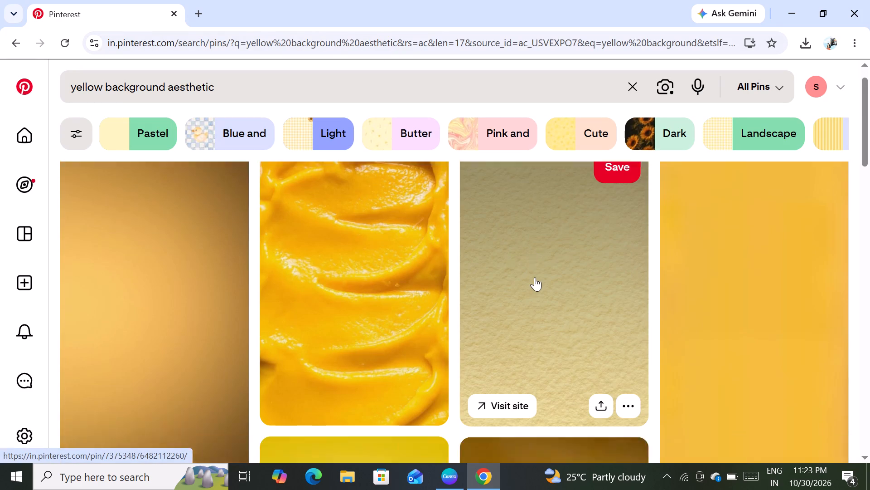
{"action": "scroll", "coordinate": [535, 277], "scroll_direction": "down", "scroll_amount": 6}
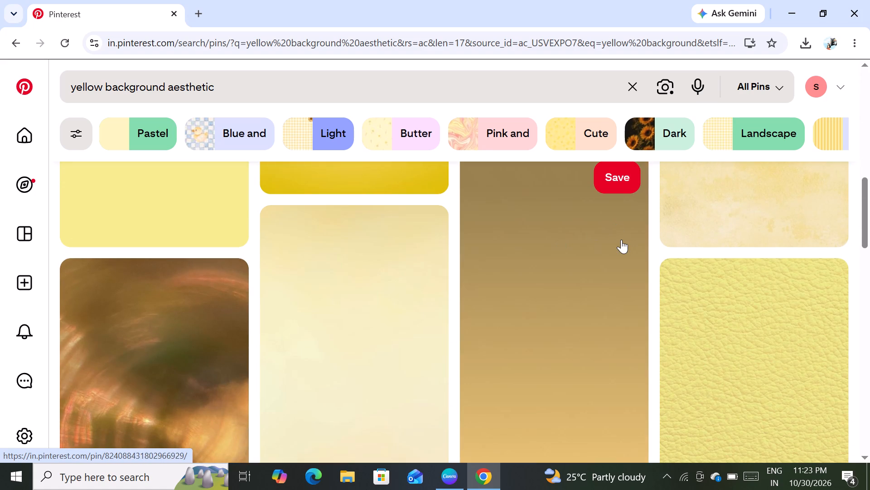
{"action": "scroll", "coordinate": [621, 240], "scroll_direction": "down", "scroll_amount": 8}
{"action": "scroll", "coordinate": [643, 180], "scroll_direction": "down", "scroll_amount": 3}
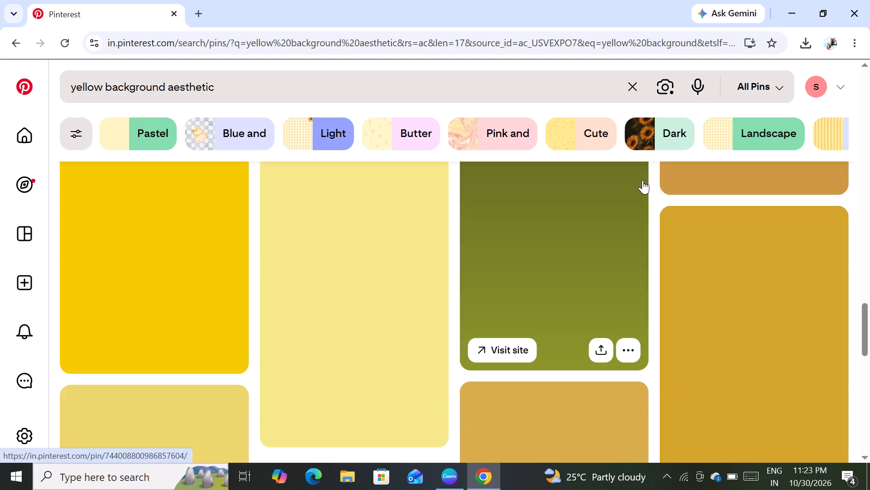
{"action": "scroll", "coordinate": [647, 147], "scroll_direction": "down", "scroll_amount": 2}
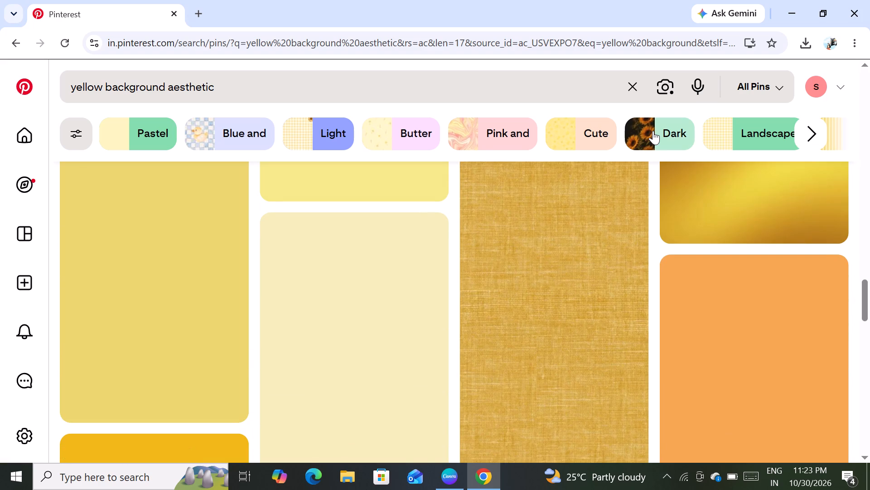
{"action": "scroll", "coordinate": [653, 131], "scroll_direction": "down", "scroll_amount": 2}
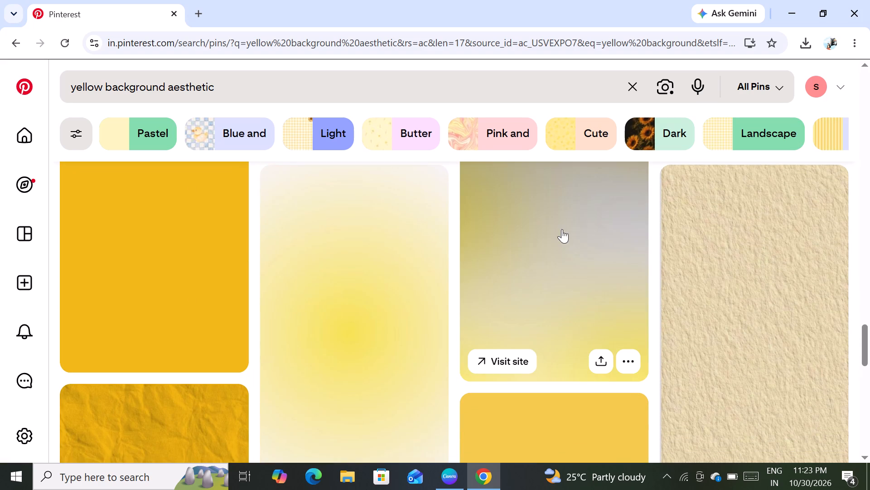
{"action": "scroll", "coordinate": [373, 252], "scroll_direction": "down", "scroll_amount": 3}
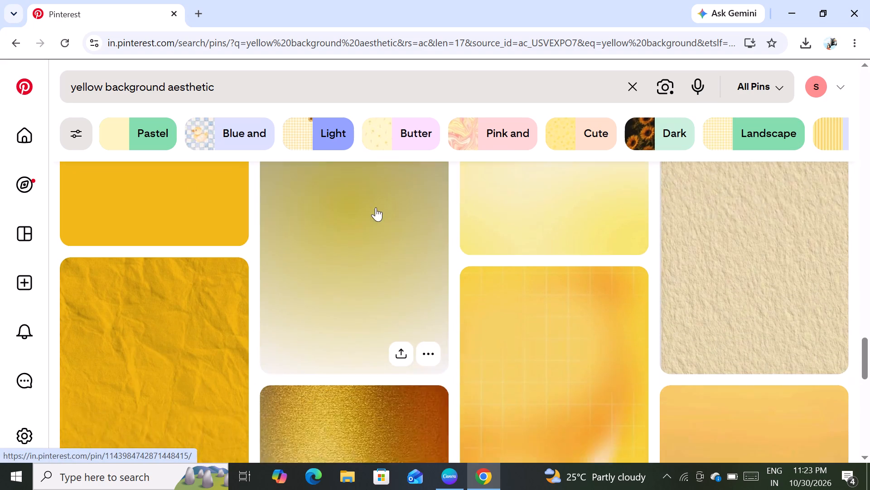
Narrow the results to pastel, open the plain light yellow wallpaper pin and look over its related pins.
{"action": "left_click", "coordinate": [141, 127]}
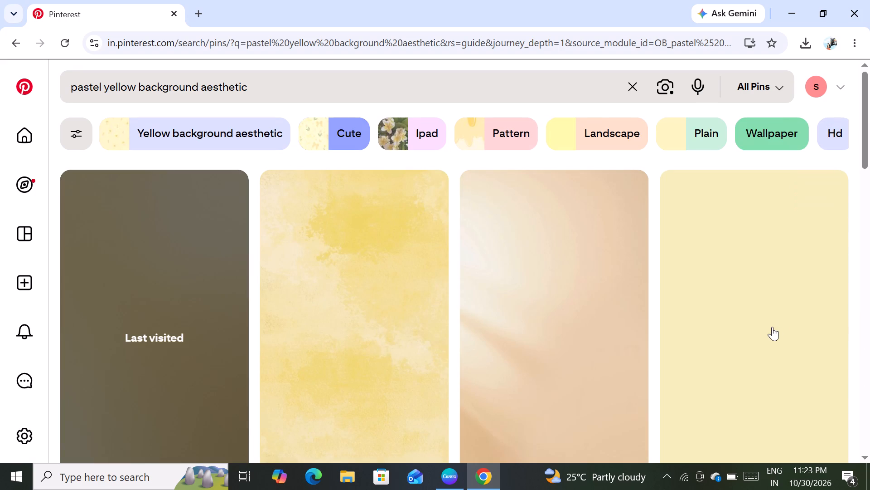
{"action": "left_click", "coordinate": [768, 330]}
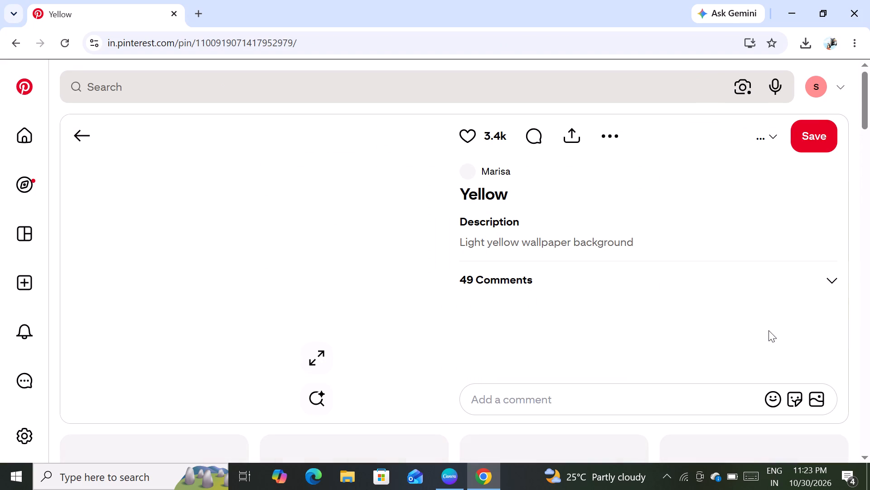
{"action": "scroll", "coordinate": [766, 244], "scroll_direction": "down", "scroll_amount": 3}
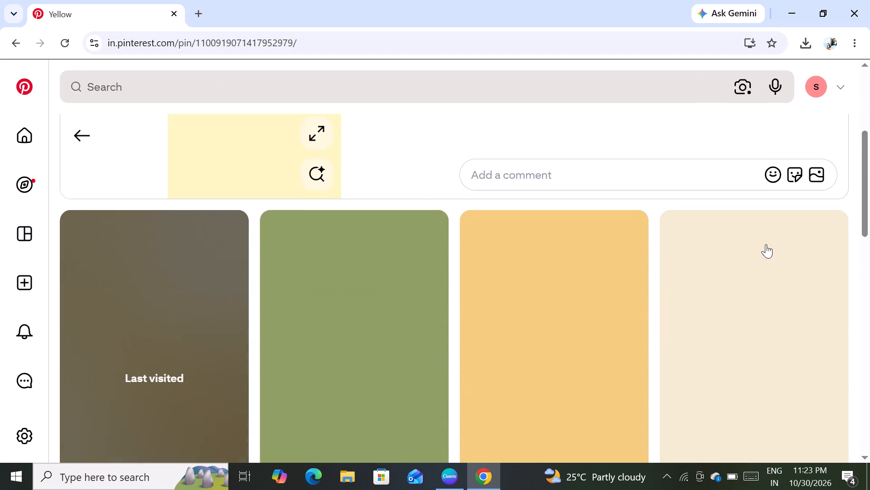
{"action": "scroll", "coordinate": [766, 244], "scroll_direction": "down", "scroll_amount": 5}
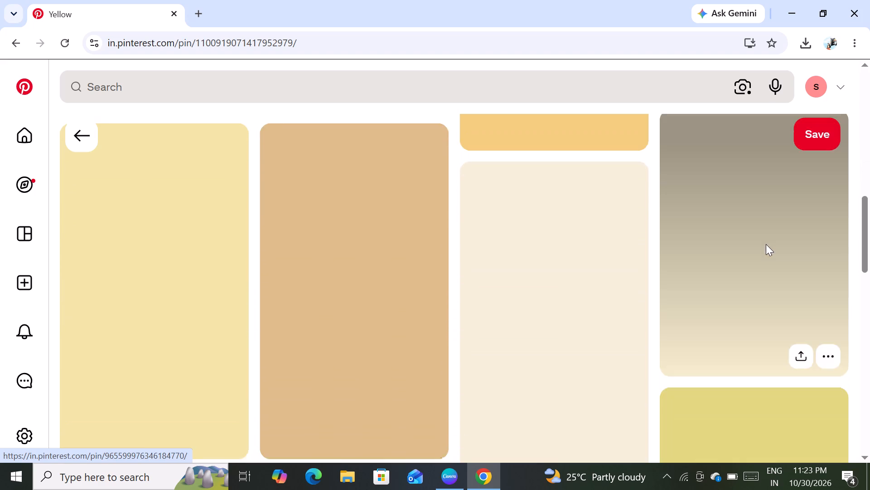
{"action": "scroll", "coordinate": [766, 244], "scroll_direction": "up", "scroll_amount": 4}
{"action": "scroll", "coordinate": [766, 244], "scroll_direction": "down", "scroll_amount": 1}
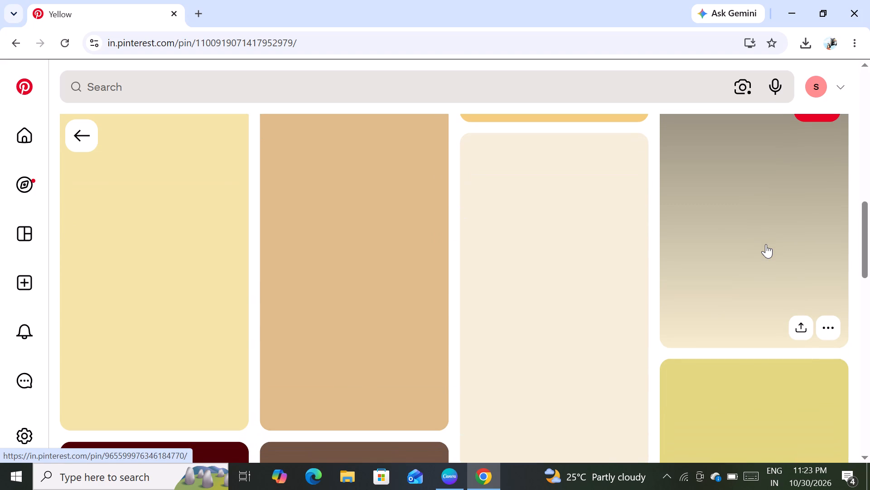
View the related pale yellow pin, go back to the light yellow wallpaper pin, and return to the pastel search results.
{"action": "left_click", "coordinate": [188, 245]}
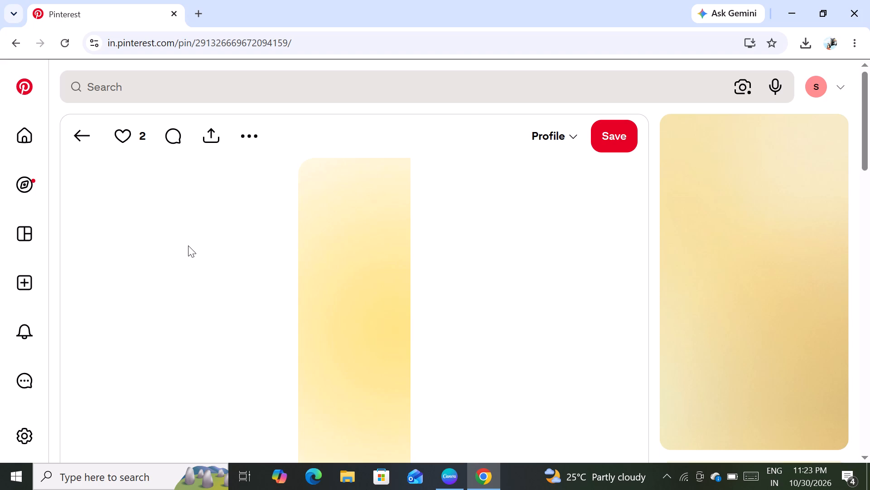
{"action": "left_click", "coordinate": [75, 136]}
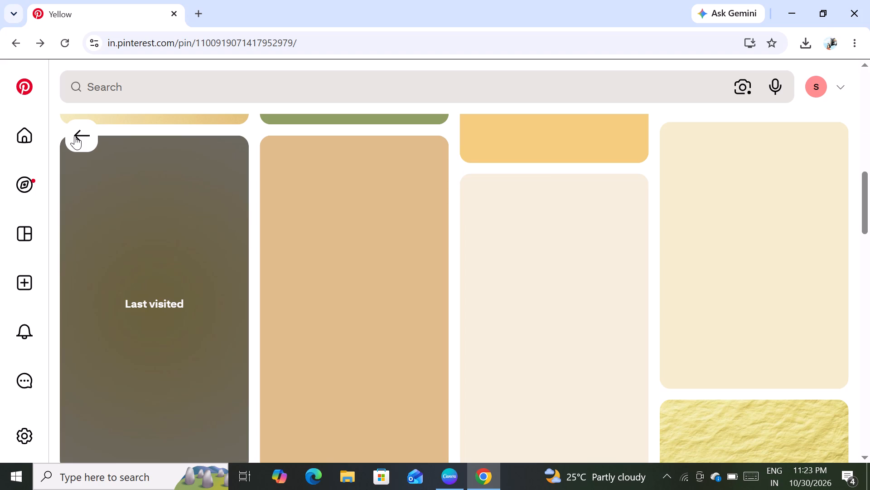
{"action": "scroll", "coordinate": [267, 200], "scroll_direction": "up", "scroll_amount": 3}
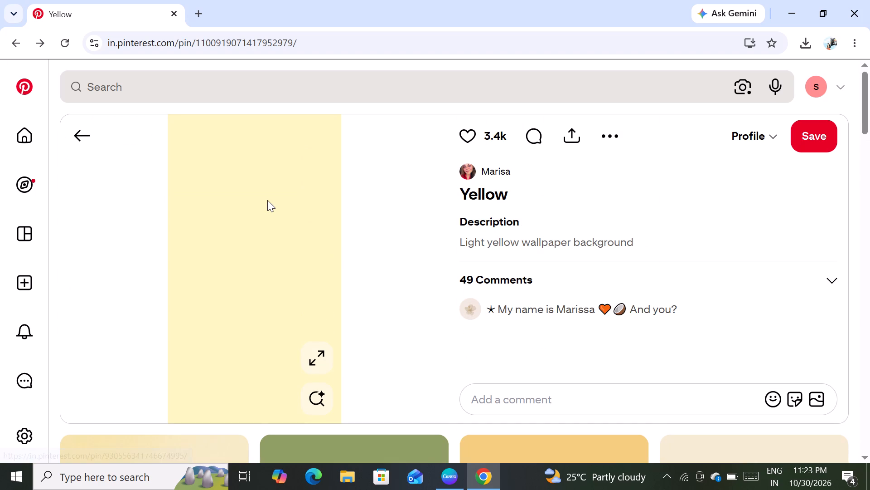
{"action": "scroll", "coordinate": [418, 419], "scroll_direction": "down", "scroll_amount": 4}
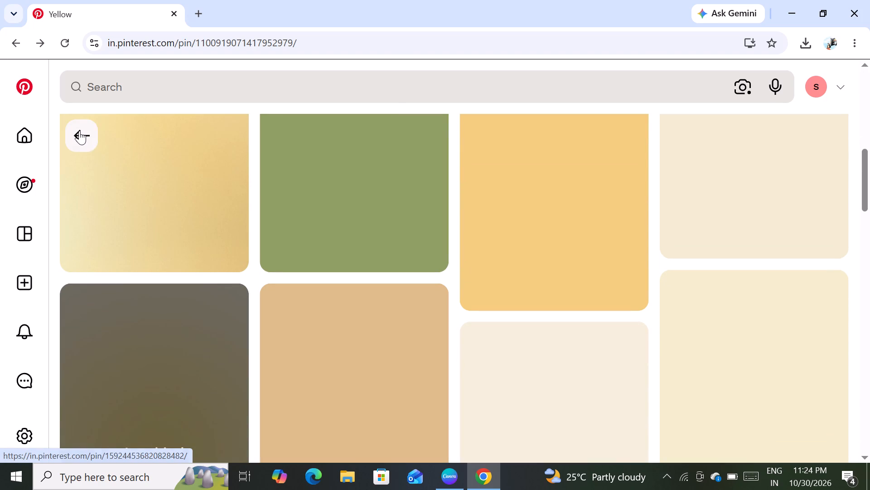
{"action": "left_click", "coordinate": [79, 131]}
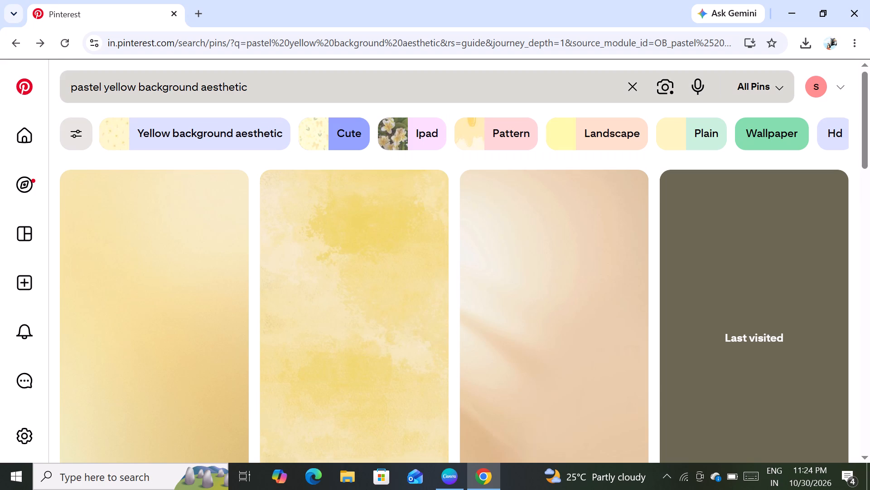
Refine the search to "plain pastel yellow background aesthetic".
{"action": "left_click", "coordinate": [88, 84]}
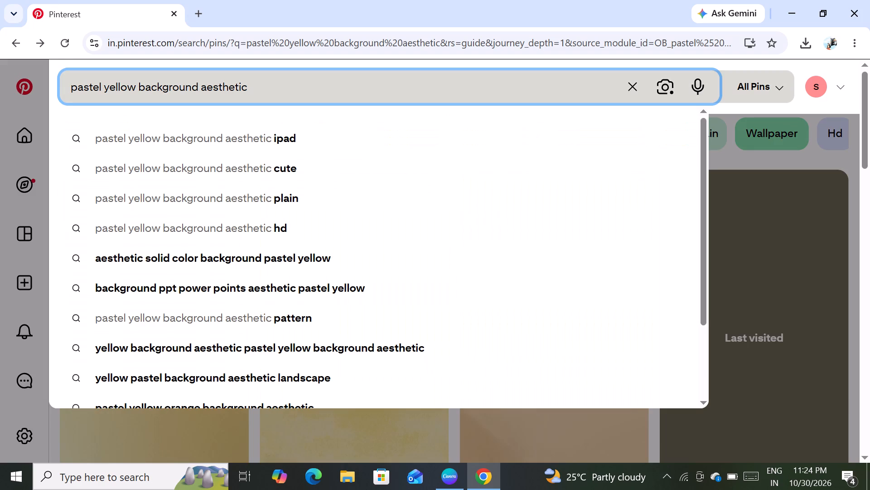
{"action": "left_click", "coordinate": [71, 87]}
{"action": "type", "text": "plain"}
{"action": "key", "text": "space"}
{"action": "key", "text": "Return"}
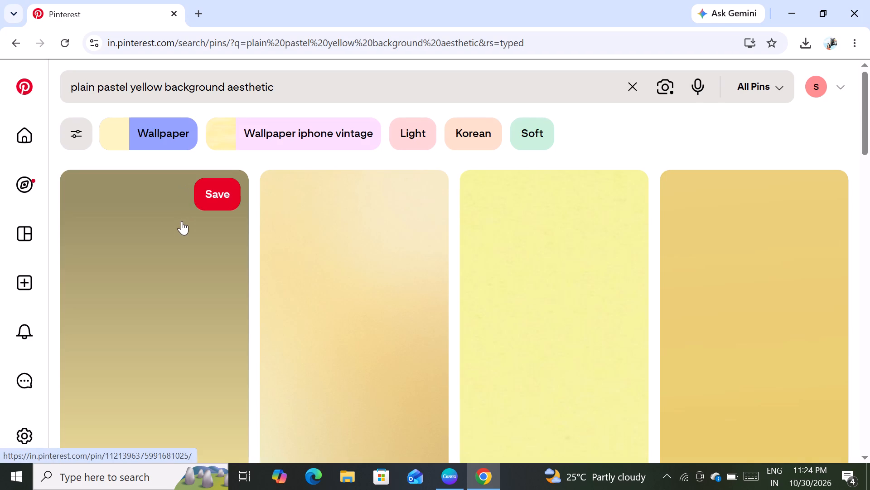
Open the first plain yellow pin, switch to the paler plain yellow pin related to it, and download that image.
{"action": "left_click", "coordinate": [200, 215]}
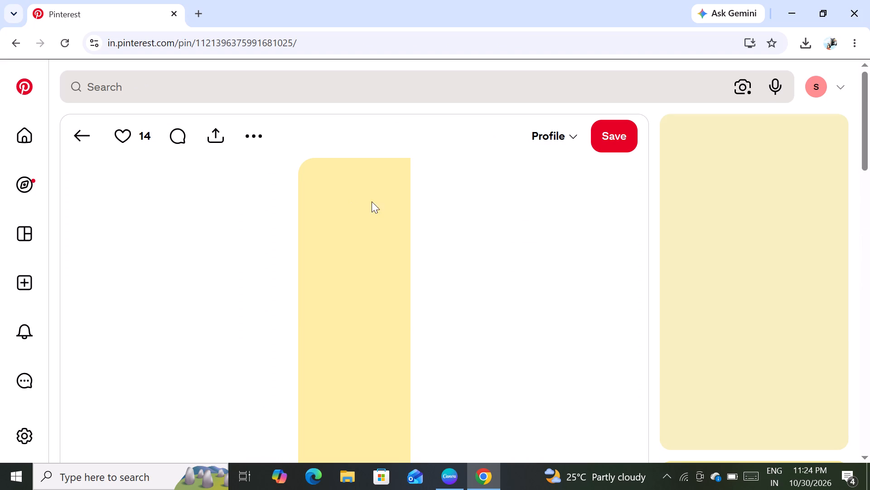
{"action": "left_click", "coordinate": [250, 129]}
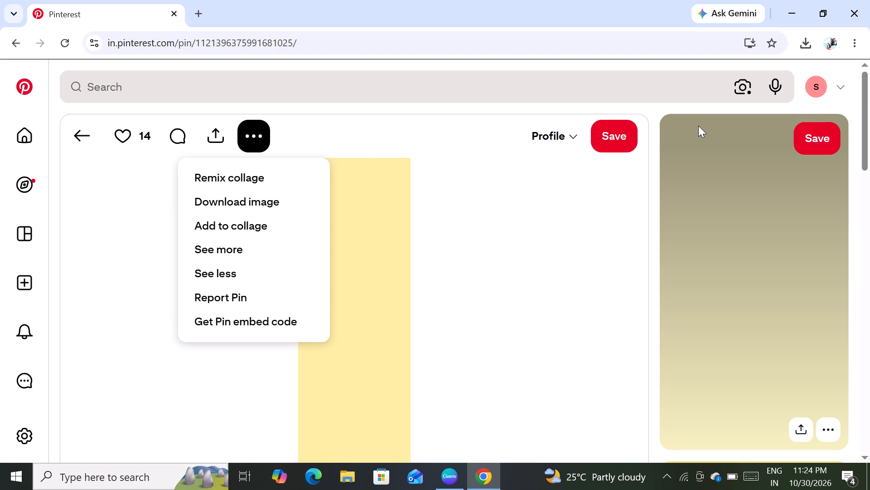
{"action": "left_click", "coordinate": [693, 239]}
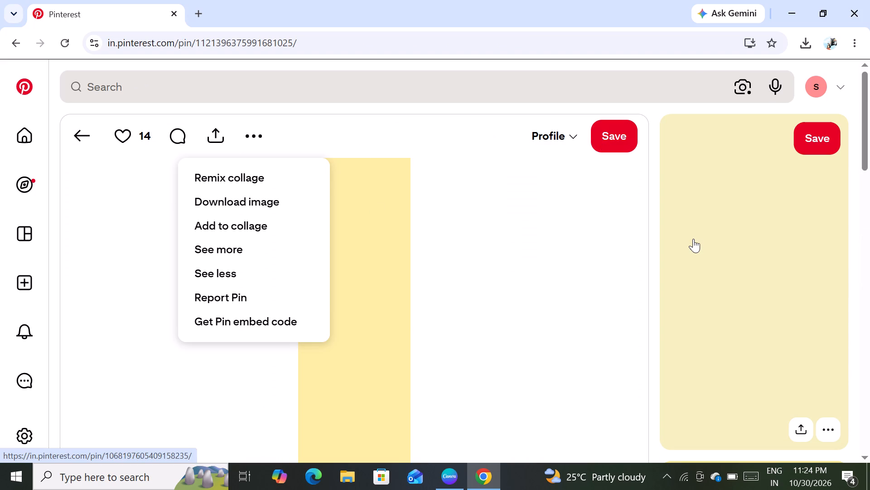
{"action": "double_click", "coordinate": [693, 239]}
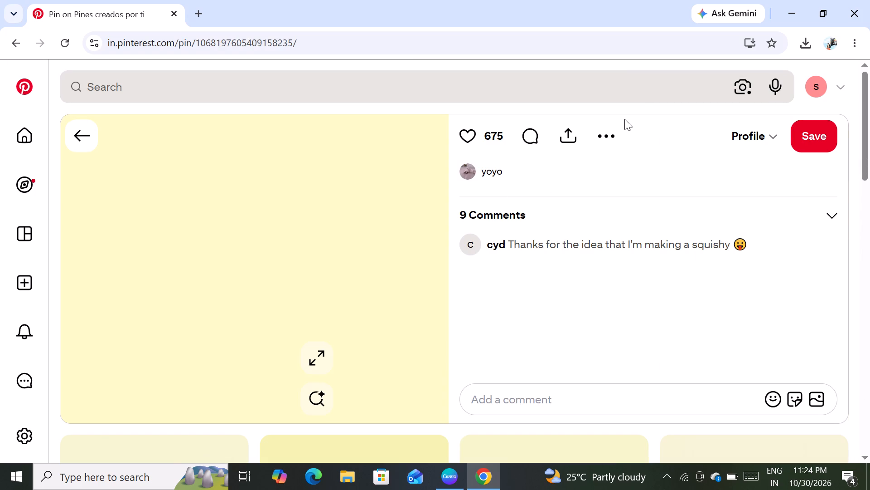
{"action": "left_click", "coordinate": [609, 137]}
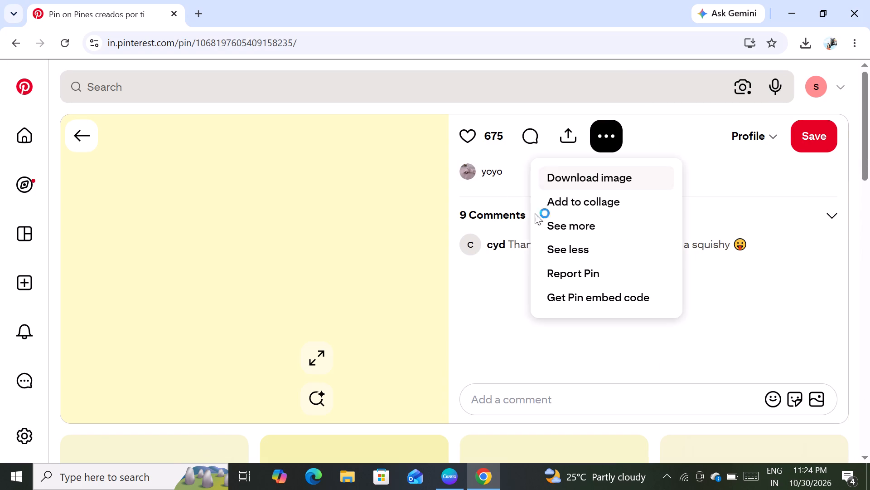
{"action": "left_click", "coordinate": [606, 173]}
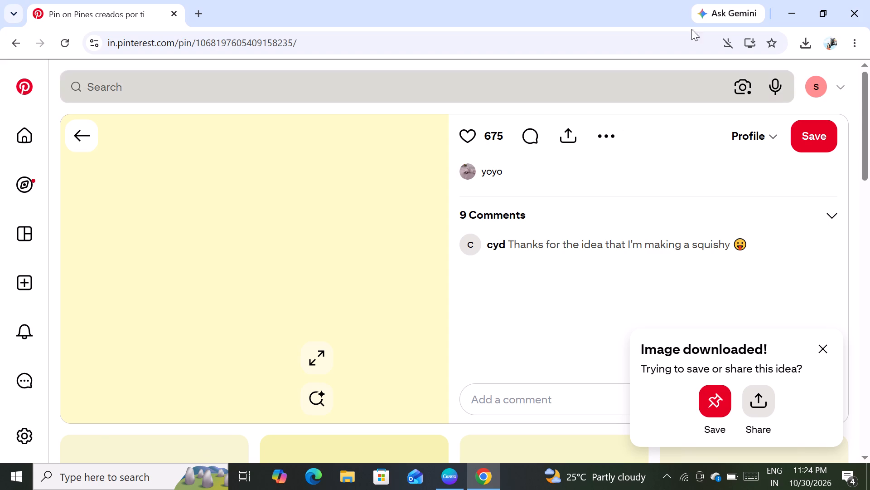
Close the browser and switch to Canva.
{"action": "left_click", "coordinate": [857, 15]}
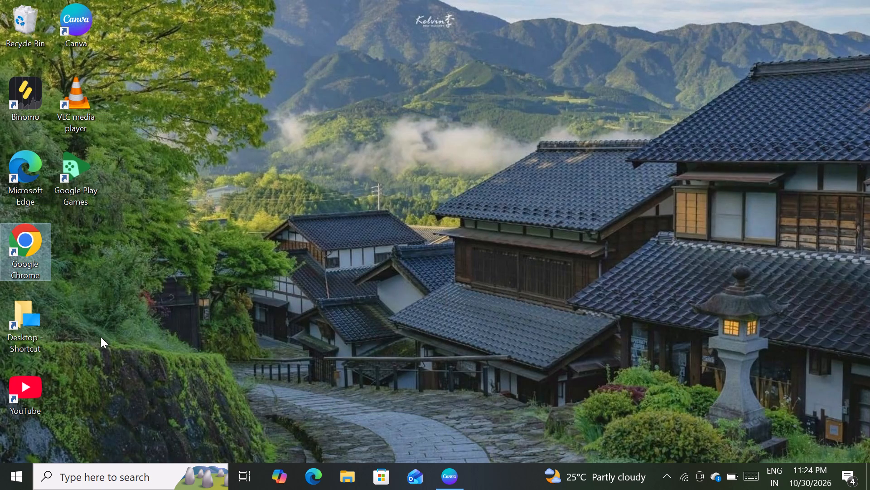
{"action": "left_click", "coordinate": [83, 15]}
{"action": "double_click", "coordinate": [83, 15]}
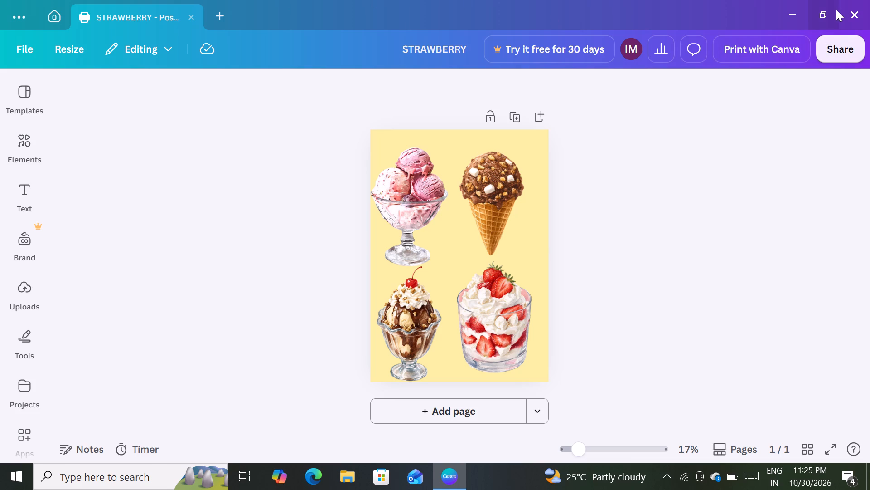
Close the STRAWBERRY poster design and return to the home page.
{"action": "left_click", "coordinate": [193, 12]}
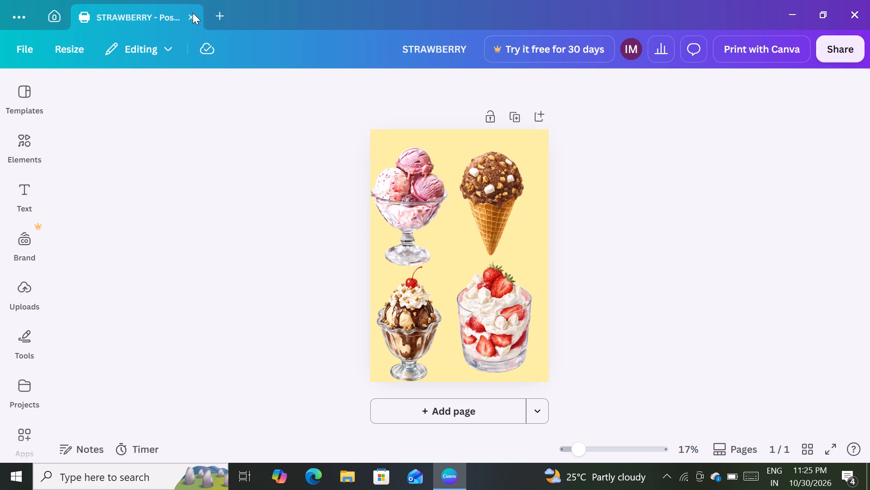
{"action": "left_click", "coordinate": [193, 18]}
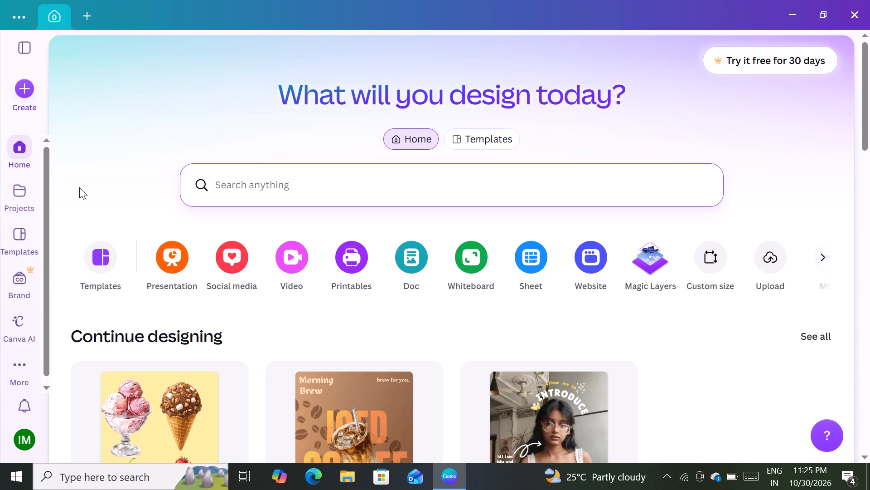
Create a new blank Poster (A2, Portrait) design, searching the design types for "poster".
{"action": "left_click", "coordinate": [30, 94]}
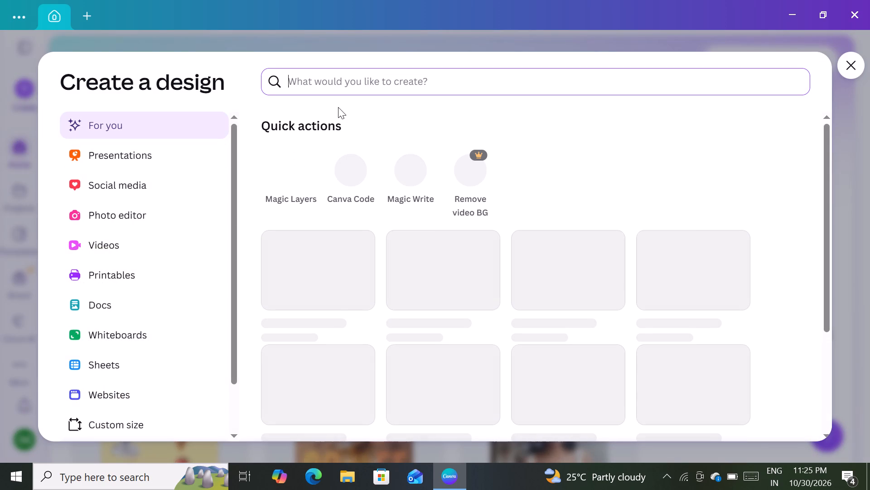
{"action": "left_click", "coordinate": [344, 83]}
{"action": "key", "text": "p"}
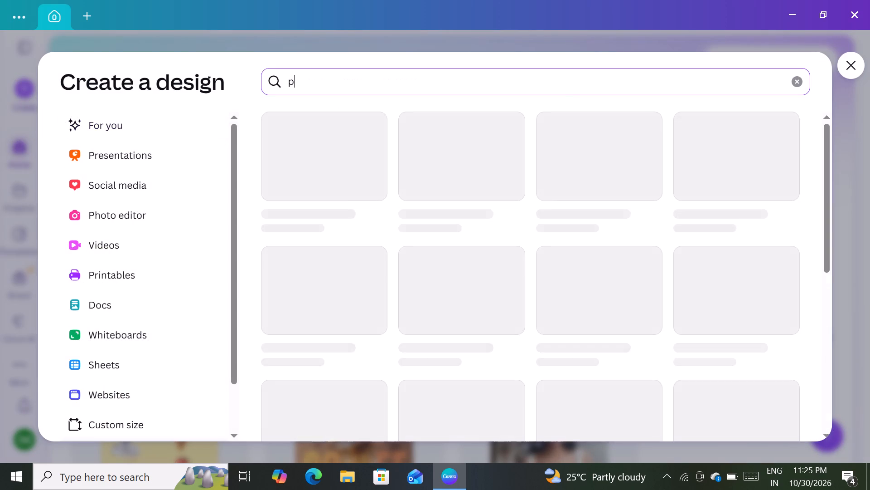
{"action": "type", "text": "astels"}
{"action": "key", "text": "BackSpace"}
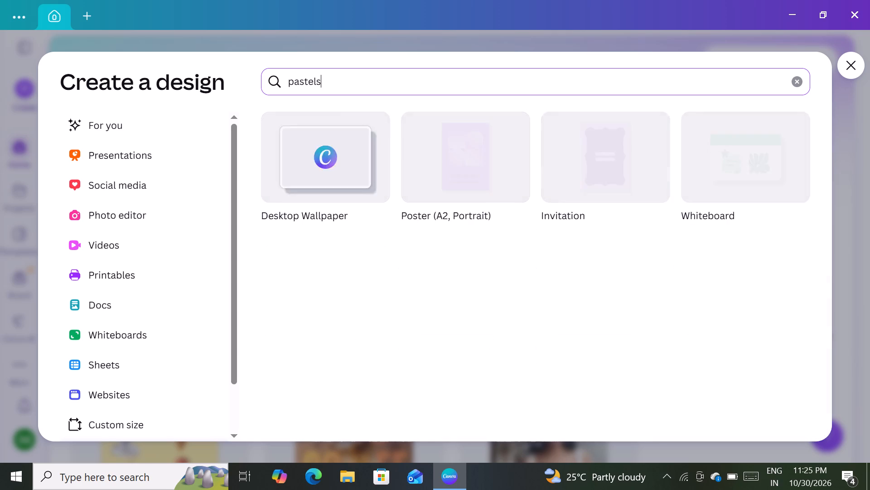
{"action": "key", "text": "BackSpace"}
{"action": "key", "text": "BackSpace"}
{"action": "key", "text": "BackSpace"}
{"action": "key", "text": "BackSpace"}
{"action": "key", "text": "BackSpace"}
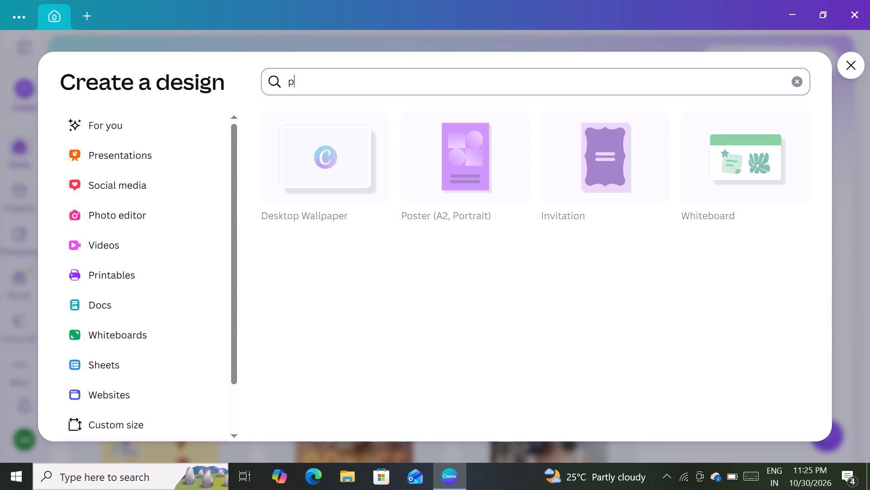
{"action": "key", "text": "0"}
{"action": "key", "text": "BackSpace"}
{"action": "type", "text": "oster"}
{"action": "left_click", "coordinate": [457, 173]}
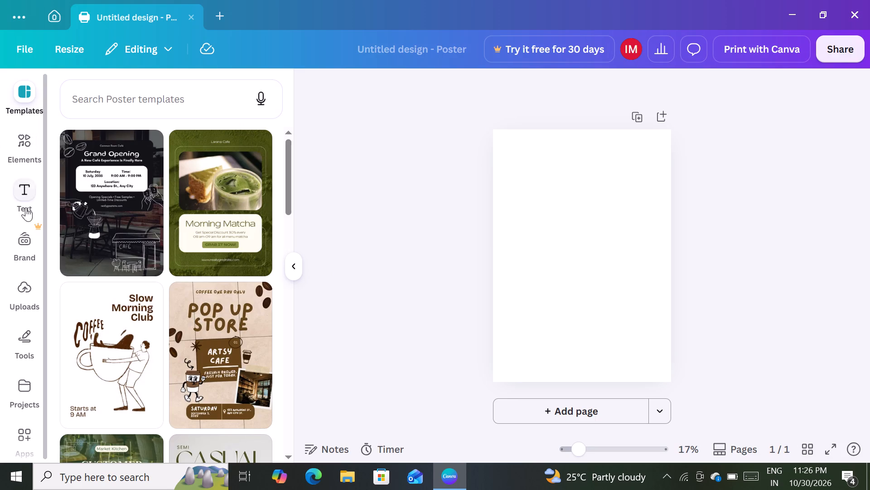
Upload the image file "You searched for Vegan" from the Downloads folder.
{"action": "left_click", "coordinate": [25, 286]}
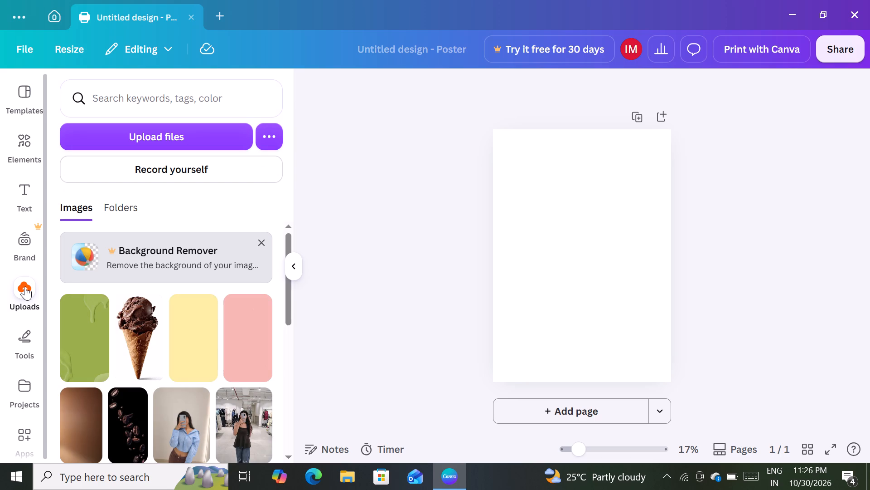
{"action": "left_click", "coordinate": [192, 137]}
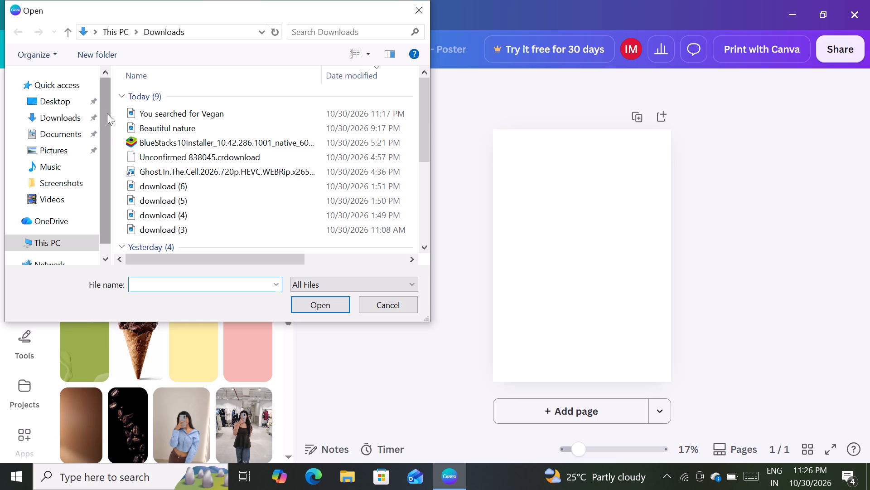
{"action": "left_click", "coordinate": [81, 118]}
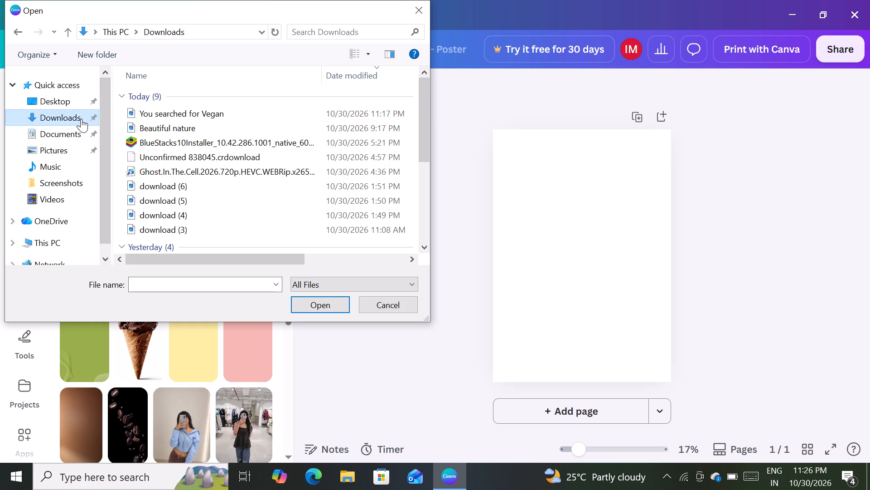
{"action": "double_click", "coordinate": [81, 118]}
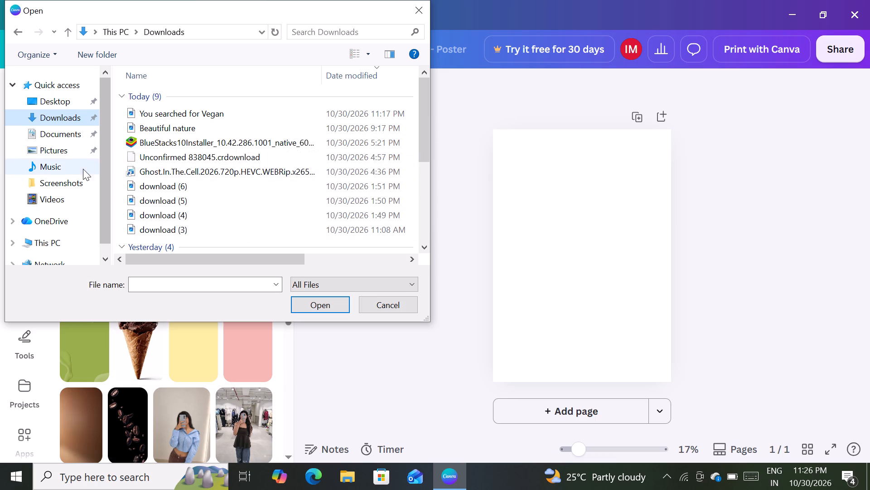
{"action": "left_click", "coordinate": [96, 128]}
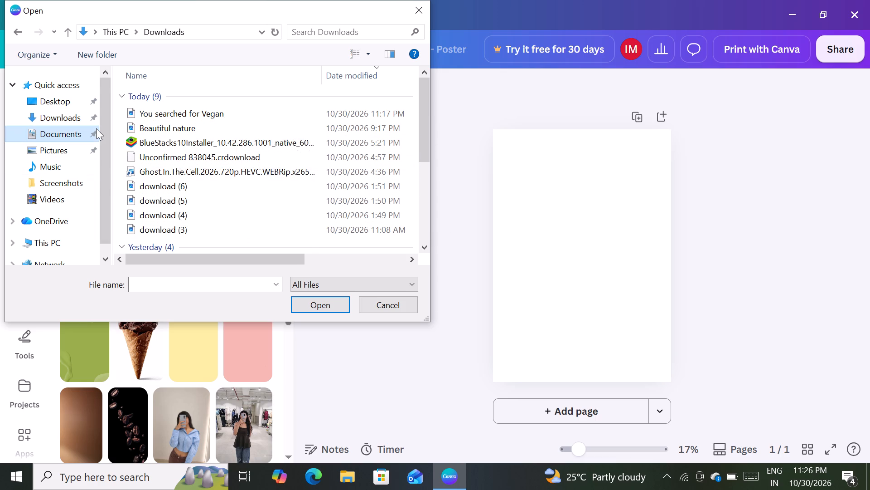
{"action": "left_click", "coordinate": [89, 115]}
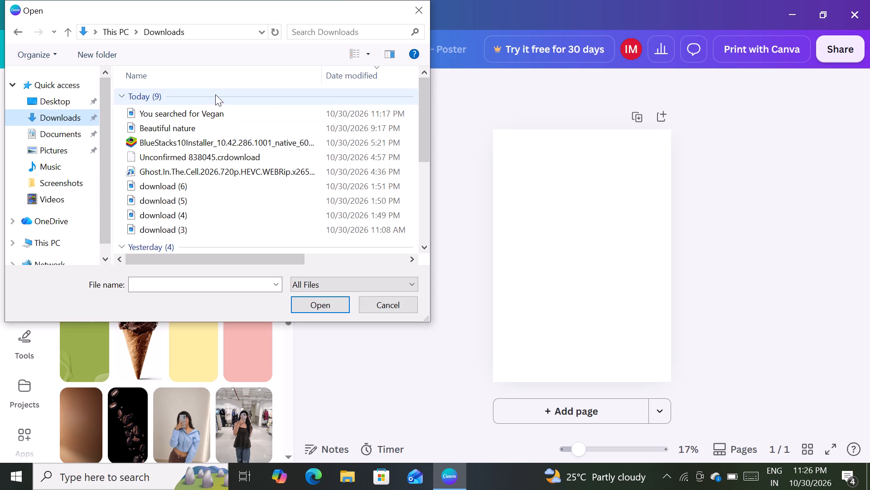
{"action": "scroll", "coordinate": [215, 94], "scroll_direction": "up", "scroll_amount": 2}
{"action": "left_click_drag", "start_coordinate": [429, 137], "coordinate": [423, 253]}
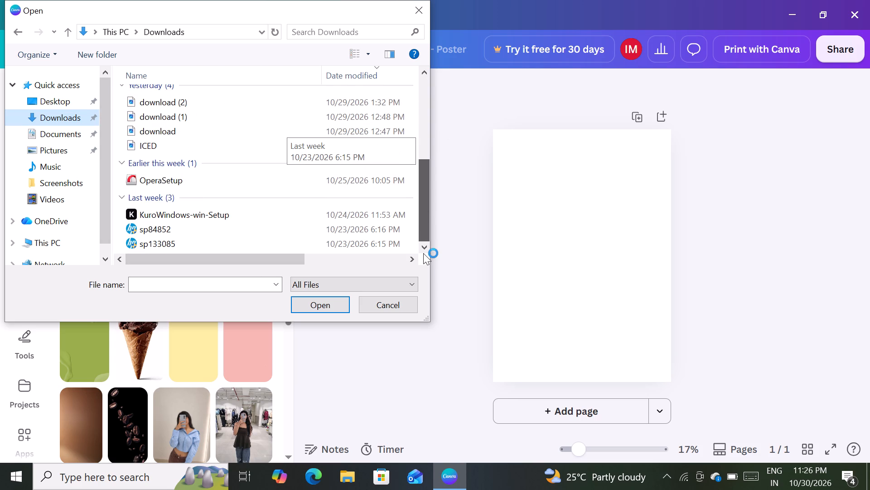
{"action": "left_click_drag", "start_coordinate": [423, 253], "coordinate": [421, 202]}
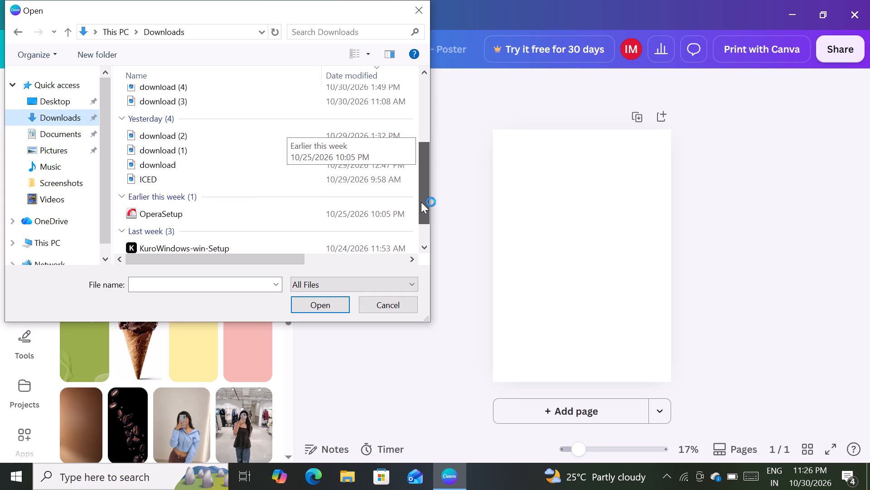
{"action": "left_click_drag", "start_coordinate": [421, 202], "coordinate": [422, 198]}
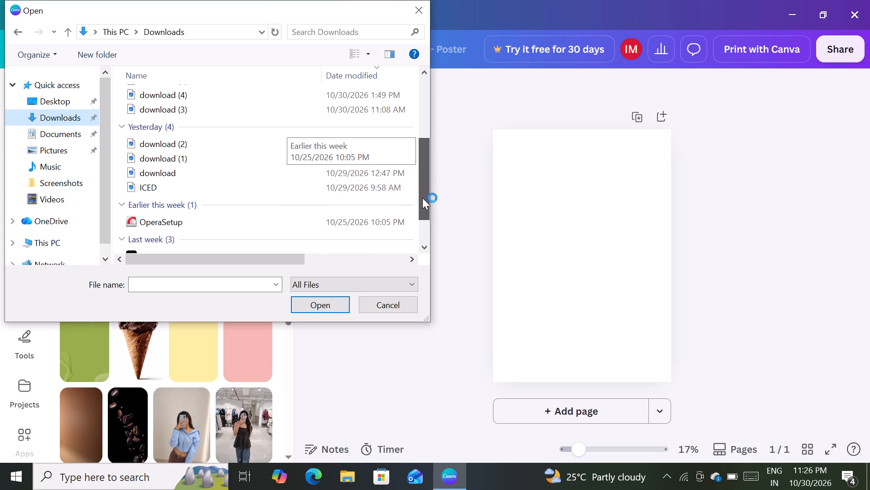
{"action": "left_click_drag", "start_coordinate": [422, 198], "coordinate": [415, 135]}
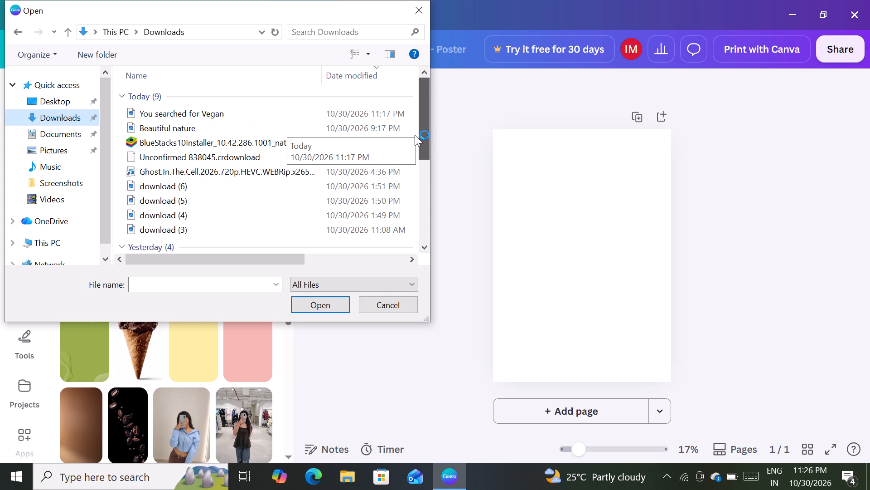
{"action": "left_click_drag", "start_coordinate": [415, 135], "coordinate": [415, 125]}
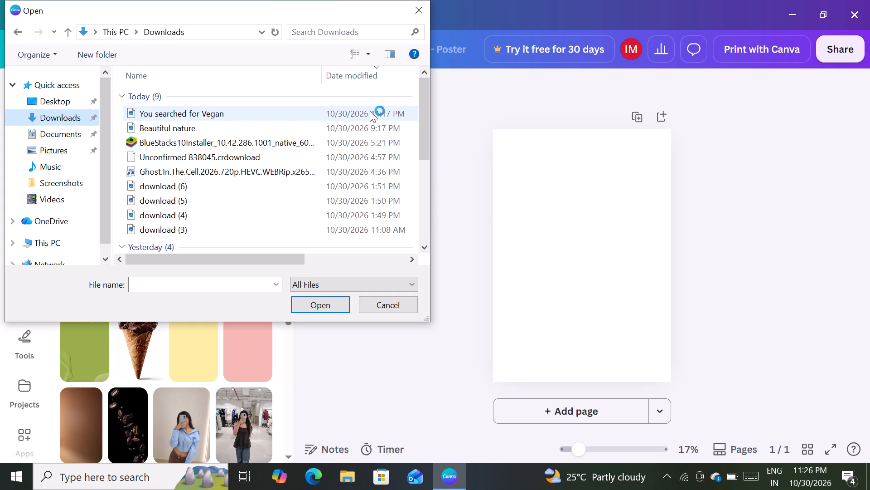
{"action": "left_click", "coordinate": [203, 112]}
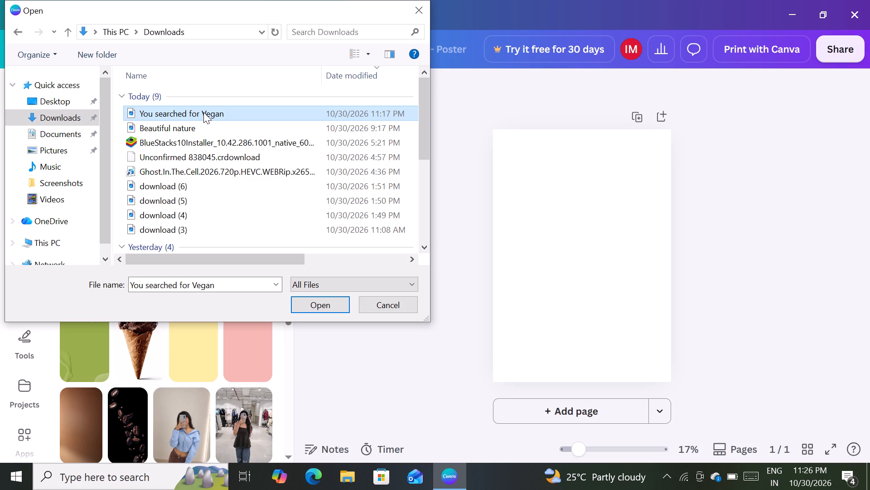
{"action": "left_click", "coordinate": [303, 304]}
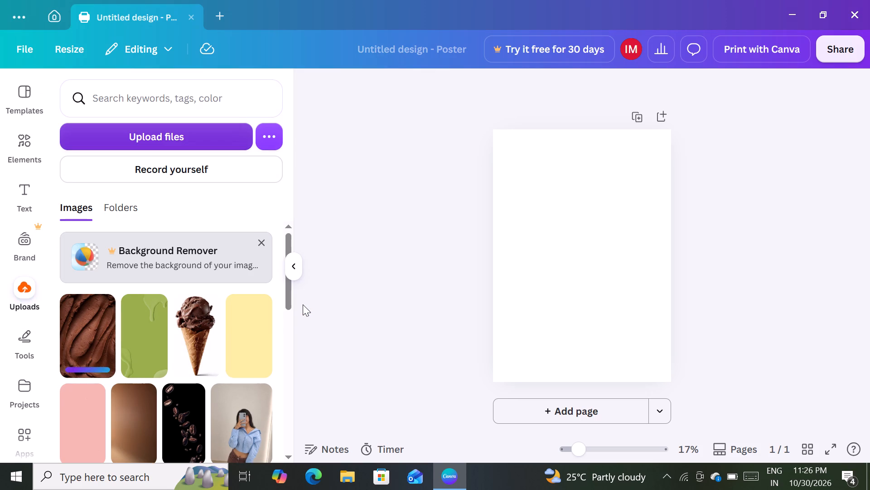
Place the uploaded chocolate texture on the poster and enlarge it to cover the whole page.
{"action": "left_click", "coordinate": [95, 338]}
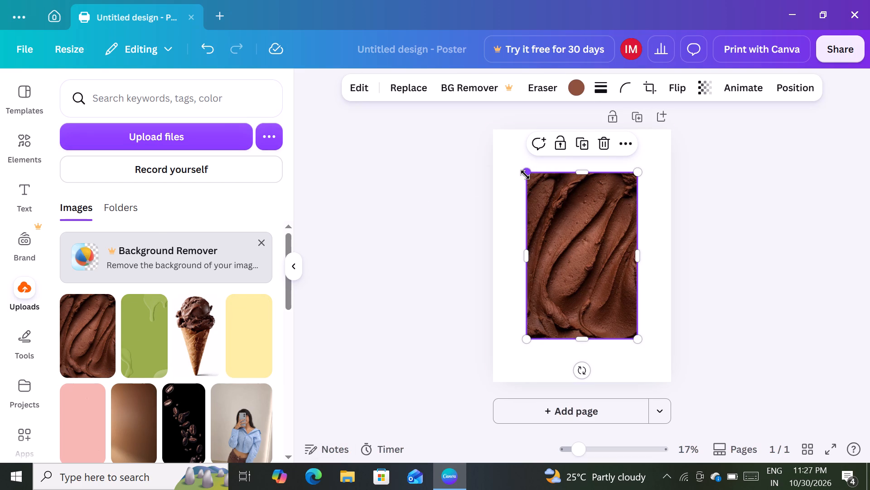
{"action": "left_click_drag", "start_coordinate": [525, 175], "coordinate": [480, 144]}
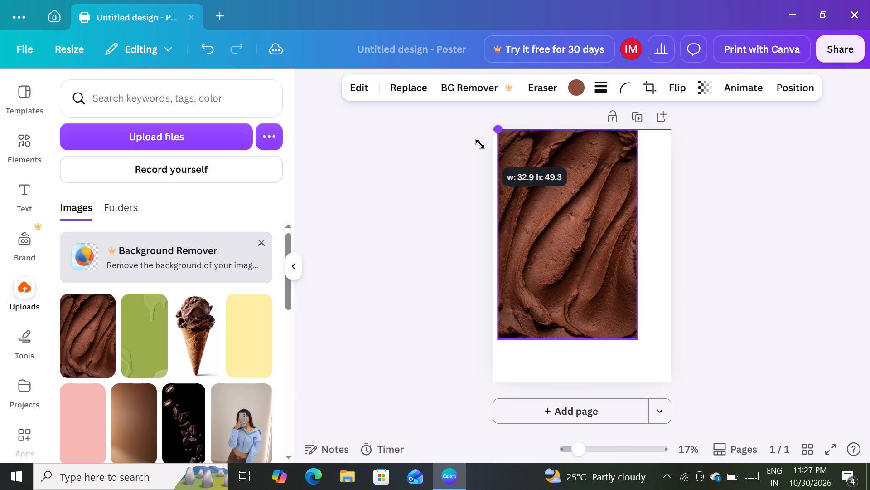
{"action": "left_click_drag", "start_coordinate": [480, 144], "coordinate": [443, 154]}
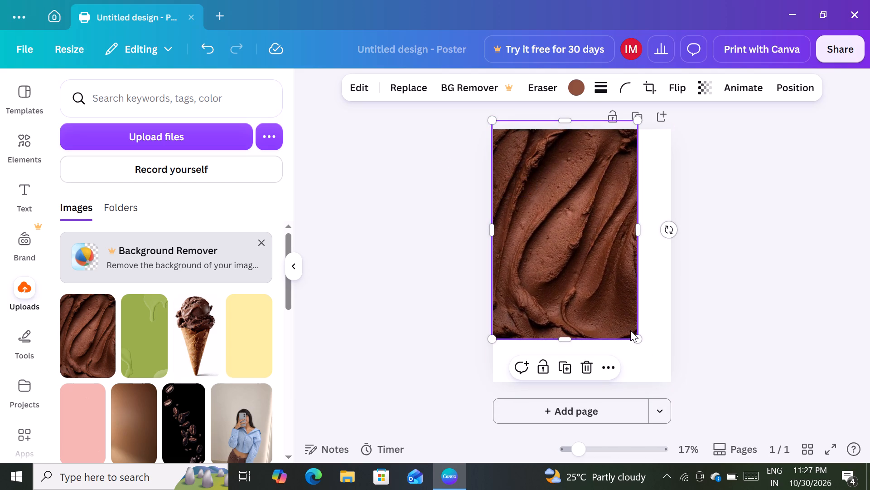
{"action": "left_click_drag", "start_coordinate": [639, 335], "coordinate": [675, 413]}
{"action": "left_click", "coordinate": [449, 359]}
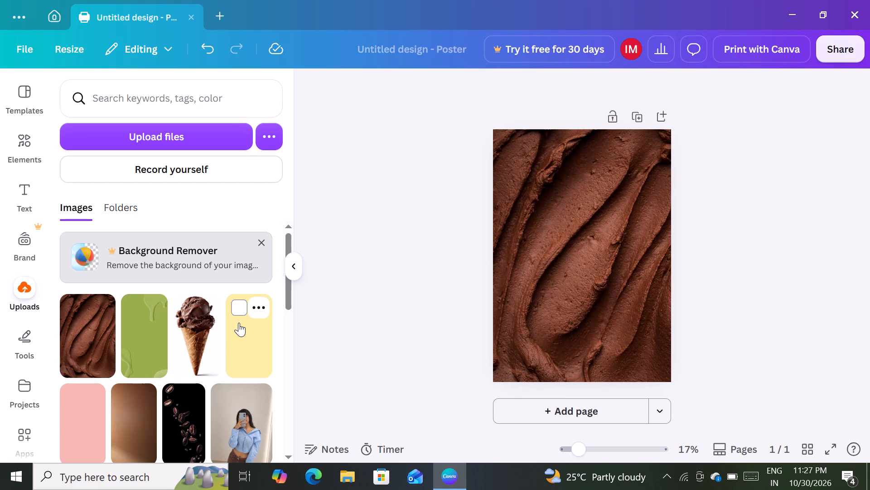
Add the plain pale yellow image over the chocolate texture and move it slightly toward the page's lower left.
{"action": "left_click", "coordinate": [249, 328]}
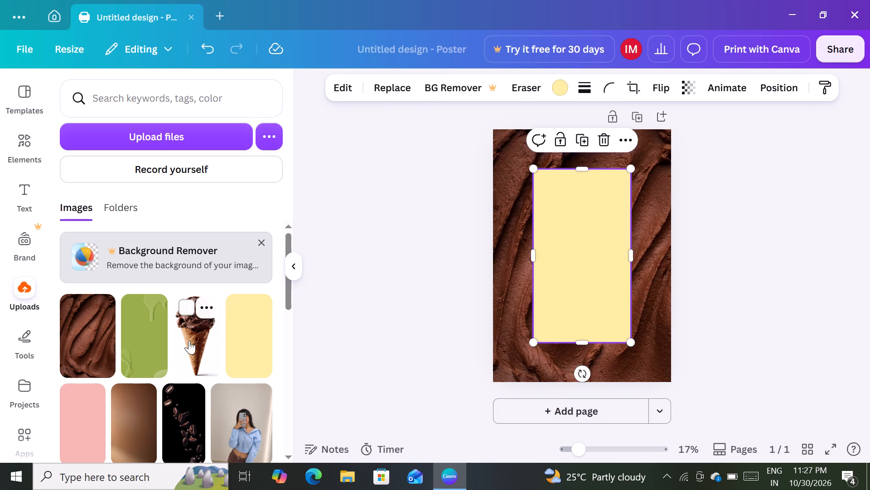
{"action": "left_click_drag", "start_coordinate": [566, 250], "coordinate": [536, 263]}
{"action": "left_click", "coordinate": [548, 263]}
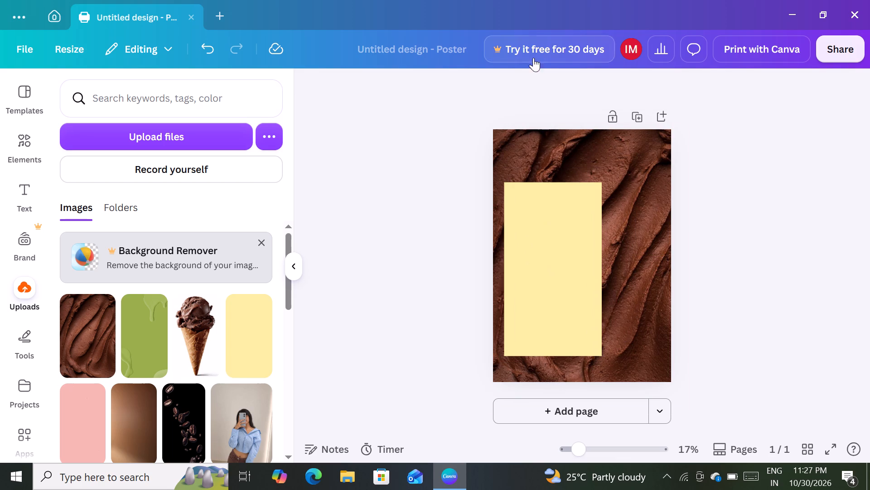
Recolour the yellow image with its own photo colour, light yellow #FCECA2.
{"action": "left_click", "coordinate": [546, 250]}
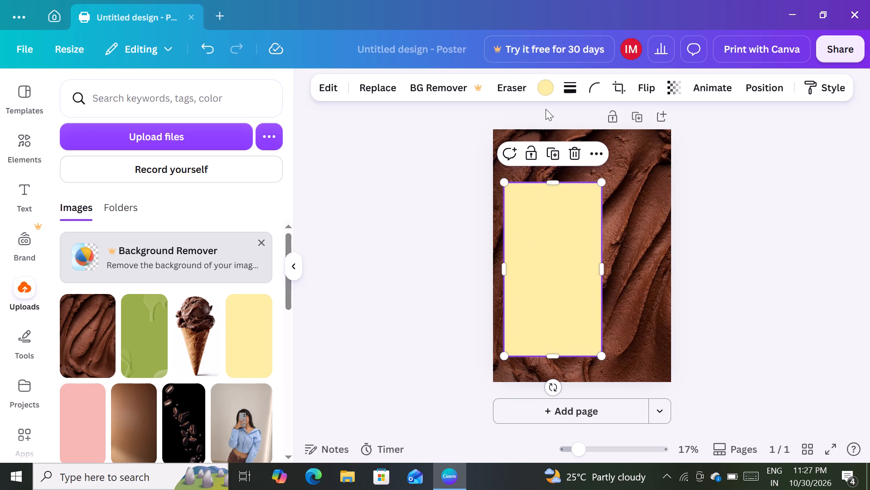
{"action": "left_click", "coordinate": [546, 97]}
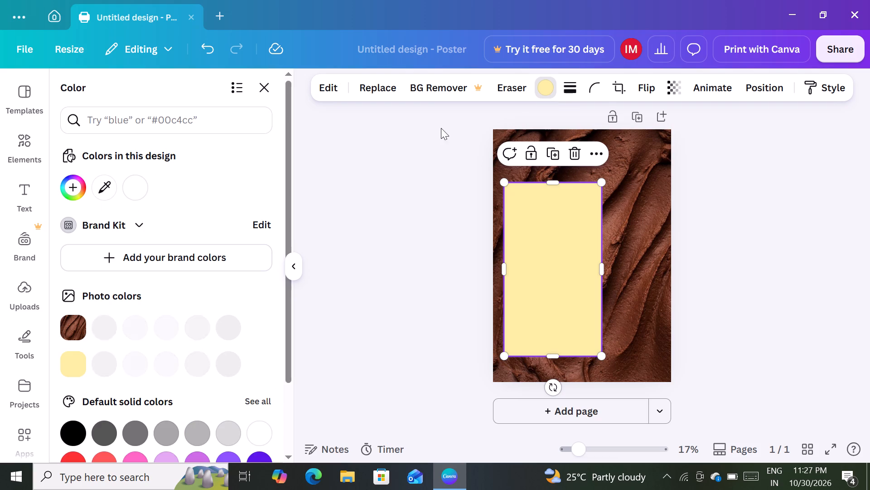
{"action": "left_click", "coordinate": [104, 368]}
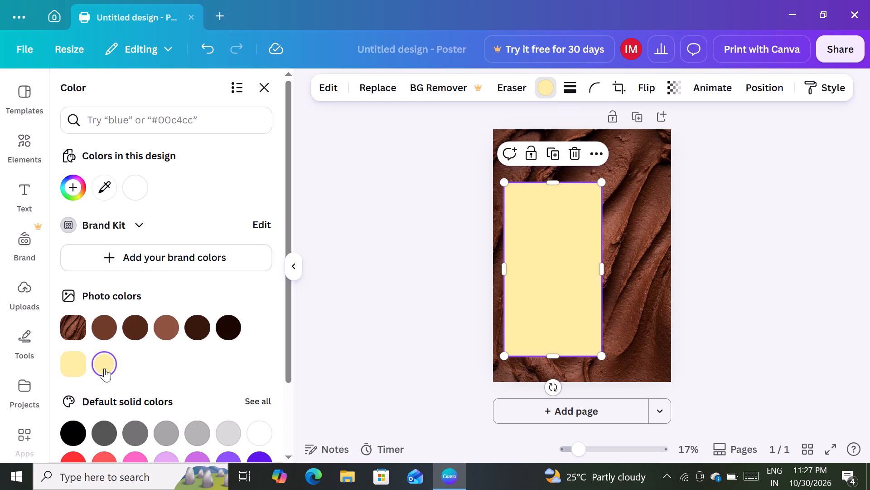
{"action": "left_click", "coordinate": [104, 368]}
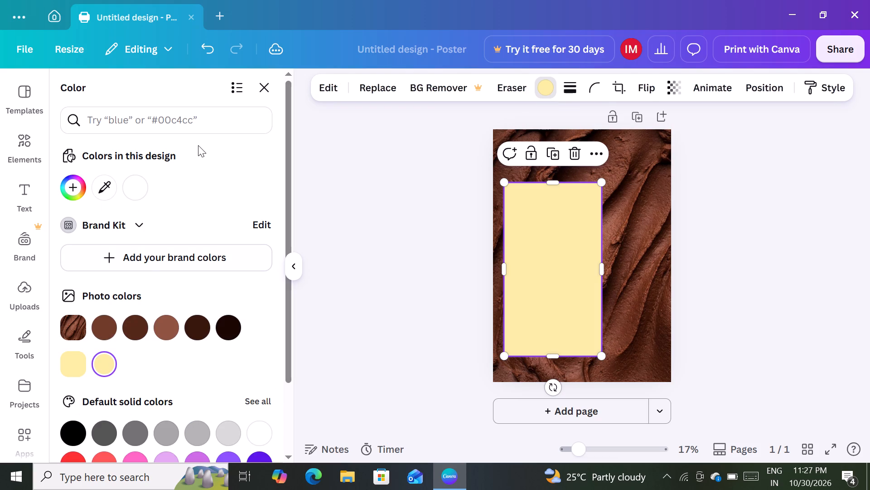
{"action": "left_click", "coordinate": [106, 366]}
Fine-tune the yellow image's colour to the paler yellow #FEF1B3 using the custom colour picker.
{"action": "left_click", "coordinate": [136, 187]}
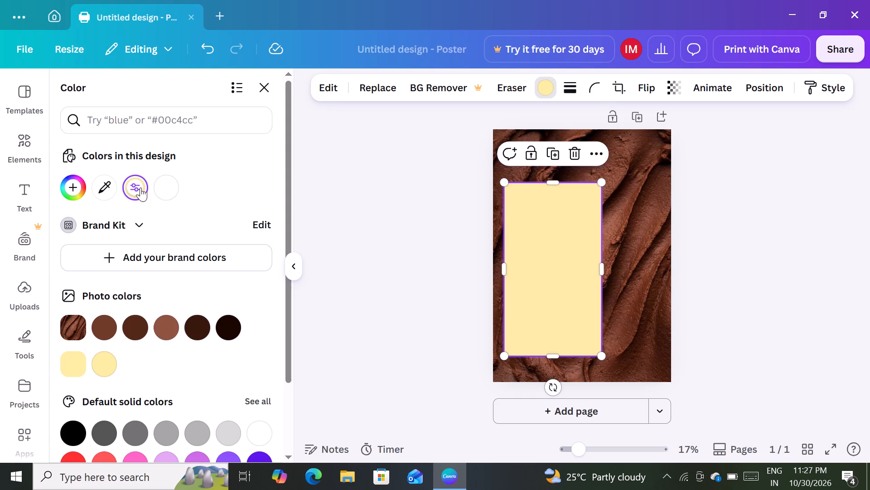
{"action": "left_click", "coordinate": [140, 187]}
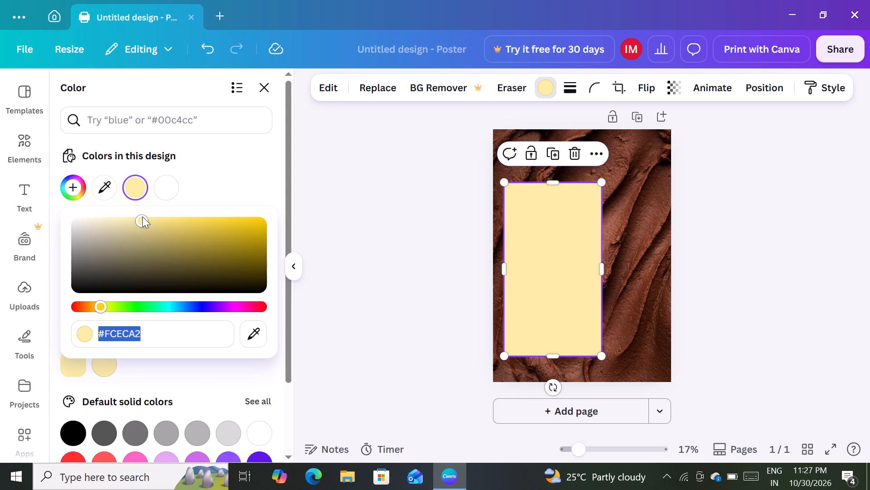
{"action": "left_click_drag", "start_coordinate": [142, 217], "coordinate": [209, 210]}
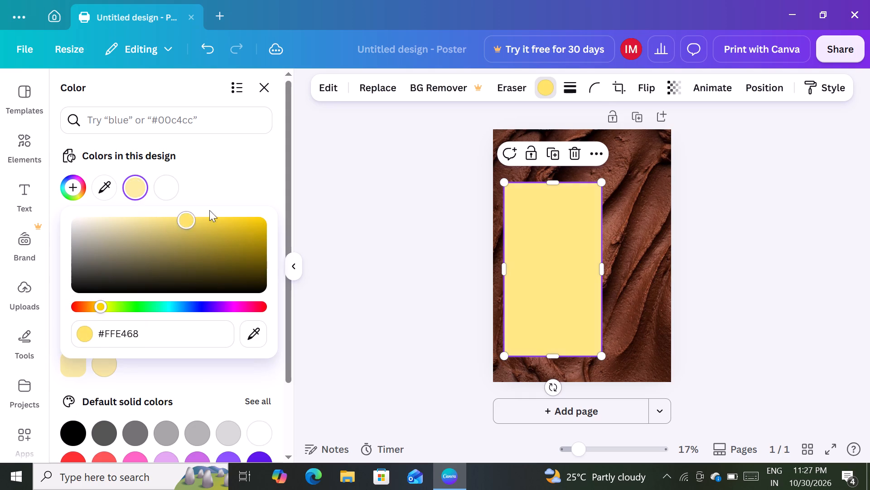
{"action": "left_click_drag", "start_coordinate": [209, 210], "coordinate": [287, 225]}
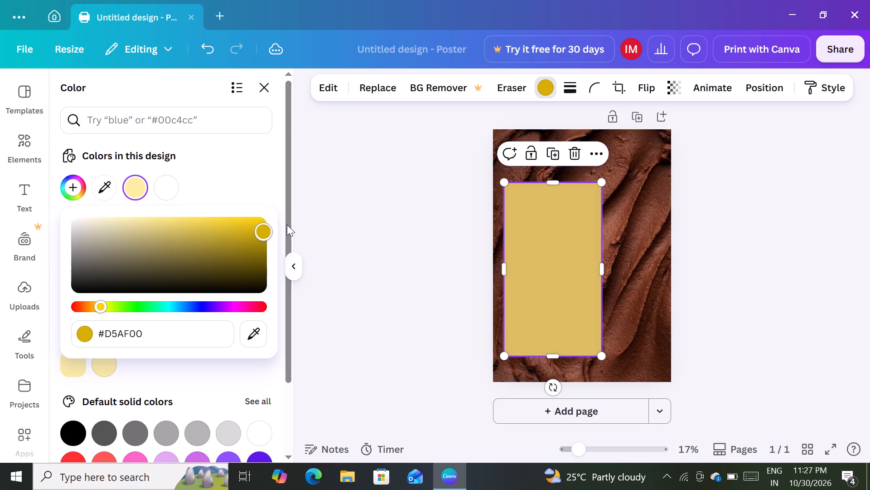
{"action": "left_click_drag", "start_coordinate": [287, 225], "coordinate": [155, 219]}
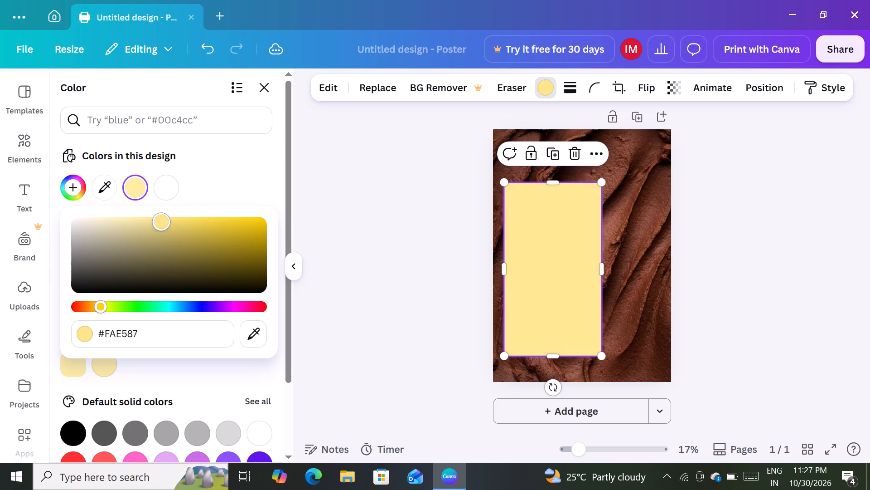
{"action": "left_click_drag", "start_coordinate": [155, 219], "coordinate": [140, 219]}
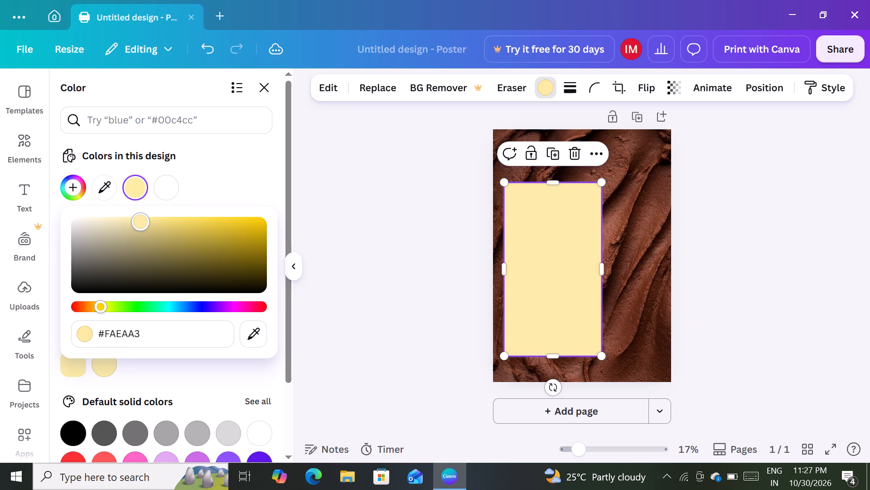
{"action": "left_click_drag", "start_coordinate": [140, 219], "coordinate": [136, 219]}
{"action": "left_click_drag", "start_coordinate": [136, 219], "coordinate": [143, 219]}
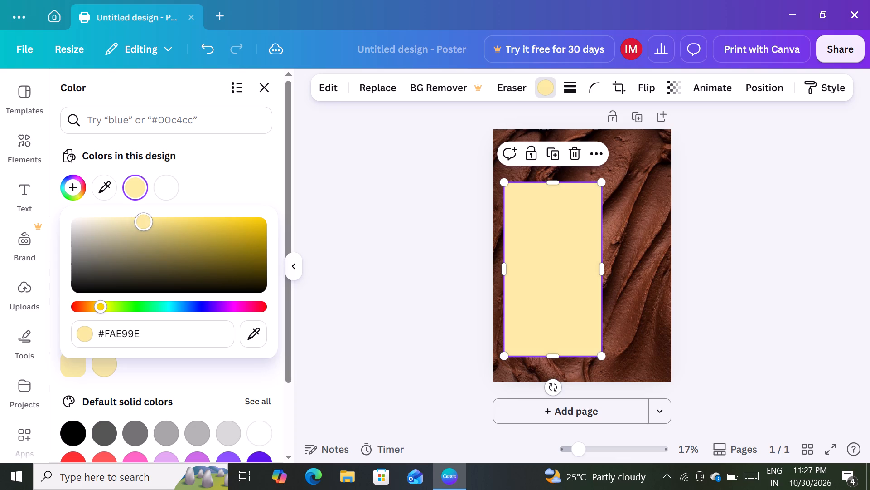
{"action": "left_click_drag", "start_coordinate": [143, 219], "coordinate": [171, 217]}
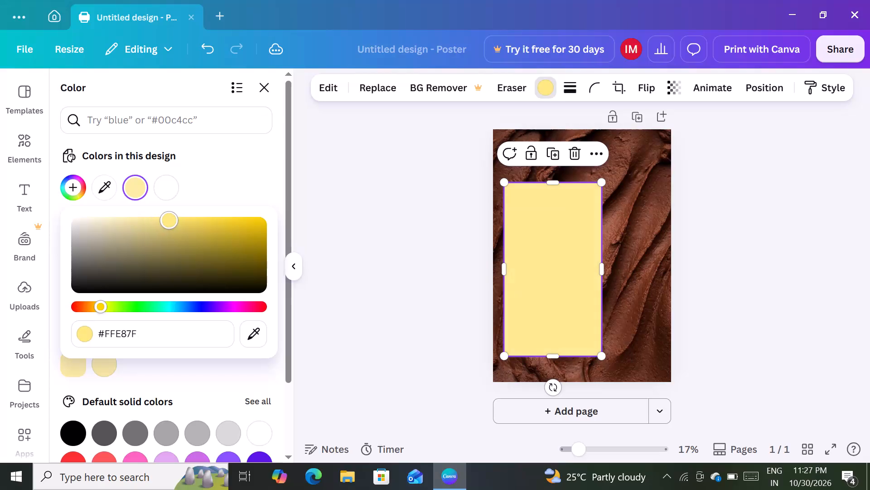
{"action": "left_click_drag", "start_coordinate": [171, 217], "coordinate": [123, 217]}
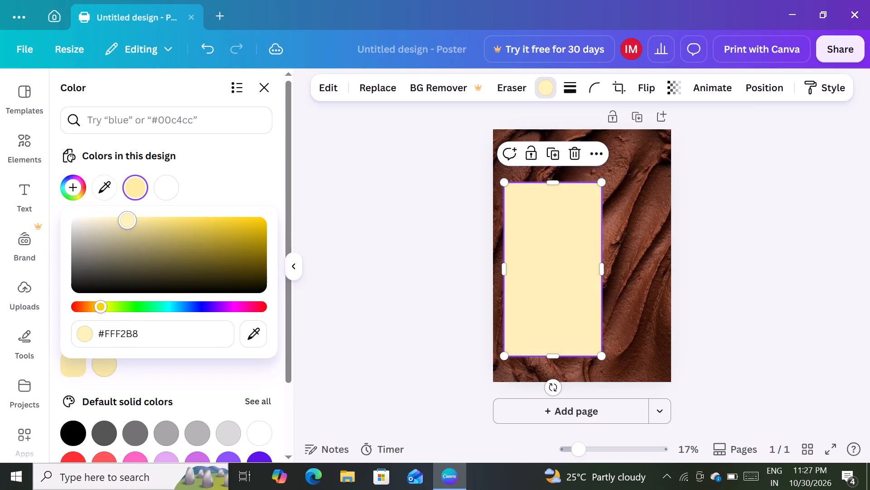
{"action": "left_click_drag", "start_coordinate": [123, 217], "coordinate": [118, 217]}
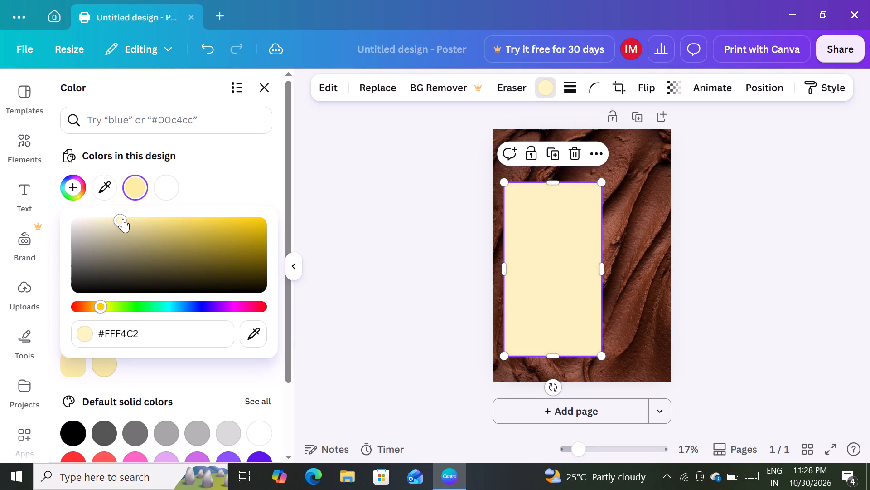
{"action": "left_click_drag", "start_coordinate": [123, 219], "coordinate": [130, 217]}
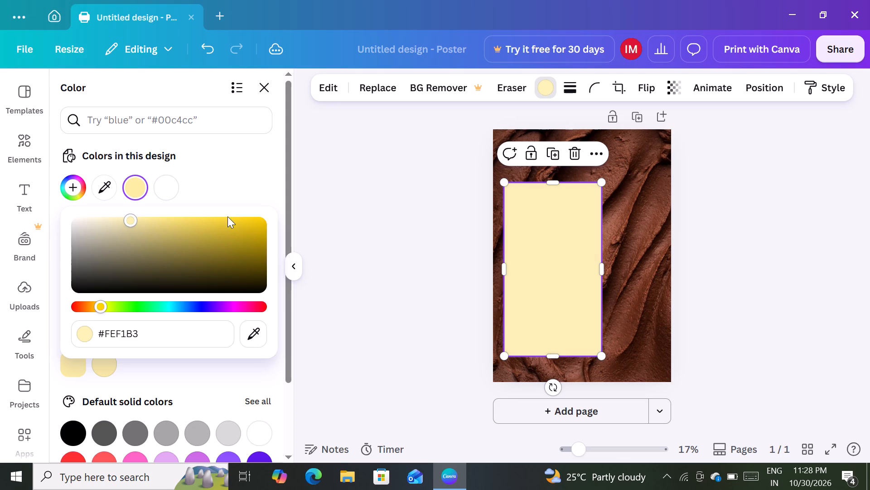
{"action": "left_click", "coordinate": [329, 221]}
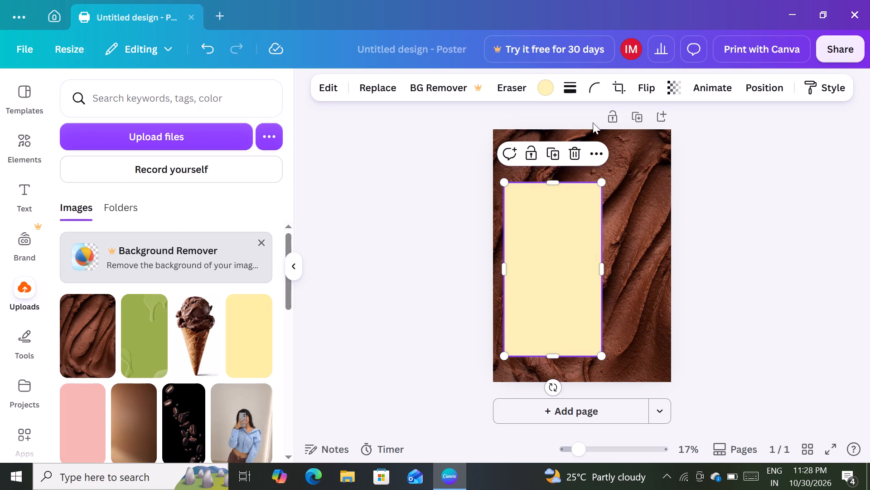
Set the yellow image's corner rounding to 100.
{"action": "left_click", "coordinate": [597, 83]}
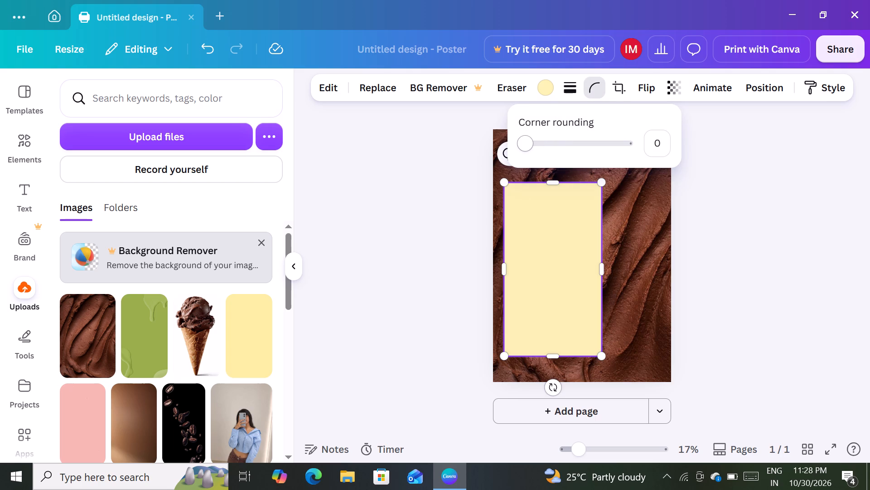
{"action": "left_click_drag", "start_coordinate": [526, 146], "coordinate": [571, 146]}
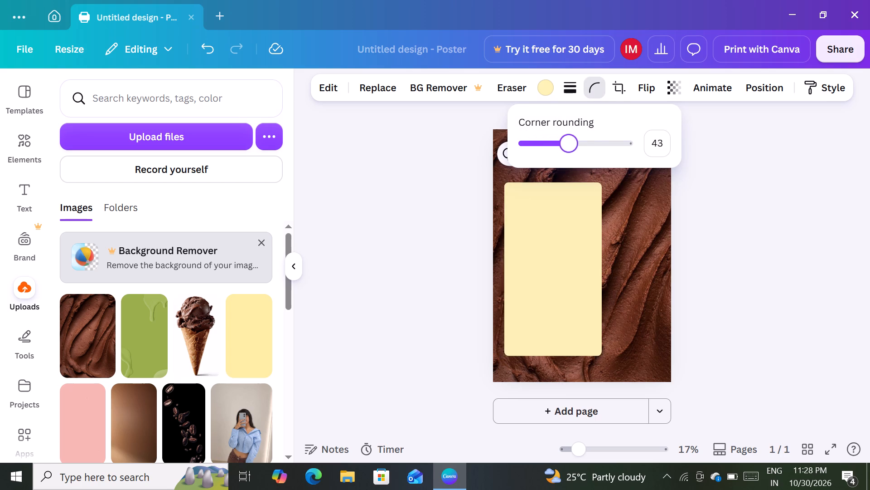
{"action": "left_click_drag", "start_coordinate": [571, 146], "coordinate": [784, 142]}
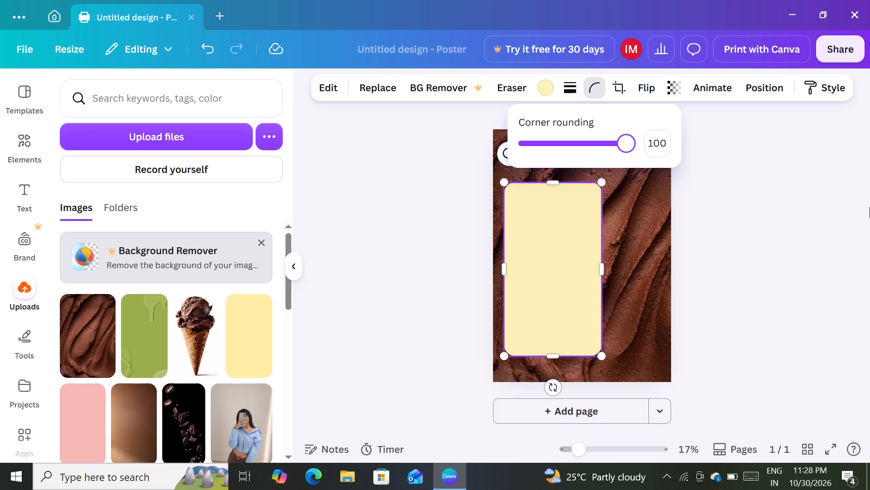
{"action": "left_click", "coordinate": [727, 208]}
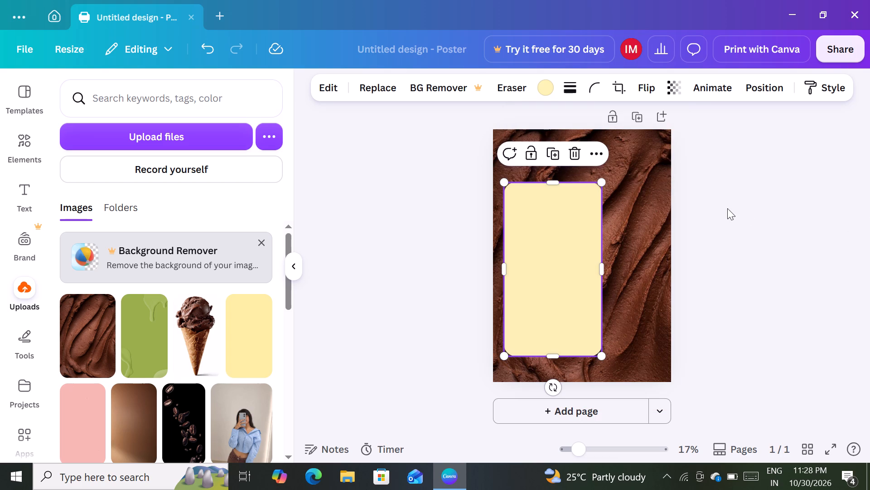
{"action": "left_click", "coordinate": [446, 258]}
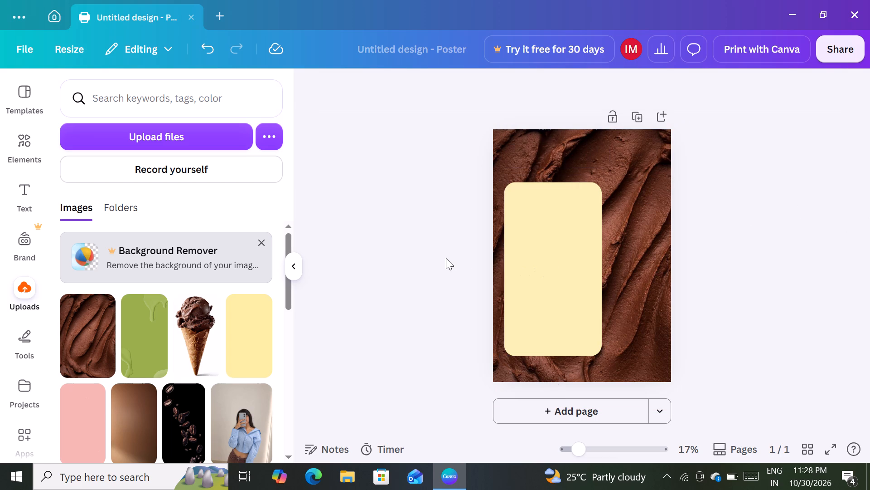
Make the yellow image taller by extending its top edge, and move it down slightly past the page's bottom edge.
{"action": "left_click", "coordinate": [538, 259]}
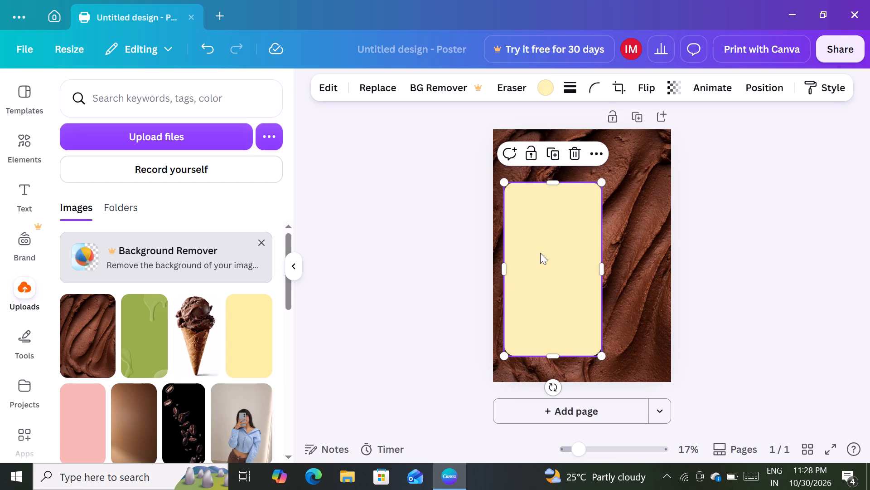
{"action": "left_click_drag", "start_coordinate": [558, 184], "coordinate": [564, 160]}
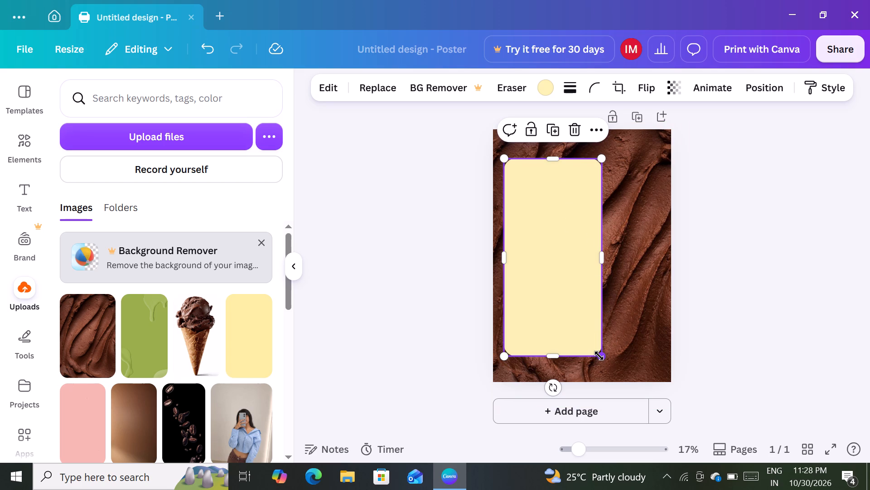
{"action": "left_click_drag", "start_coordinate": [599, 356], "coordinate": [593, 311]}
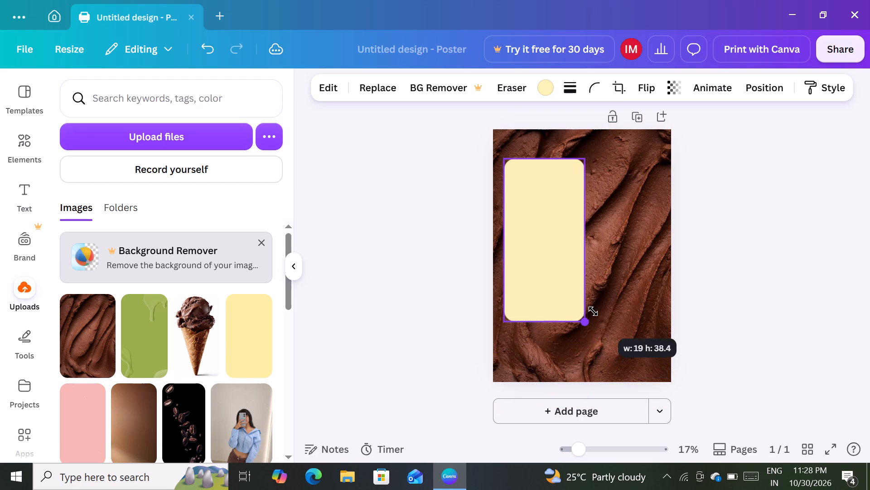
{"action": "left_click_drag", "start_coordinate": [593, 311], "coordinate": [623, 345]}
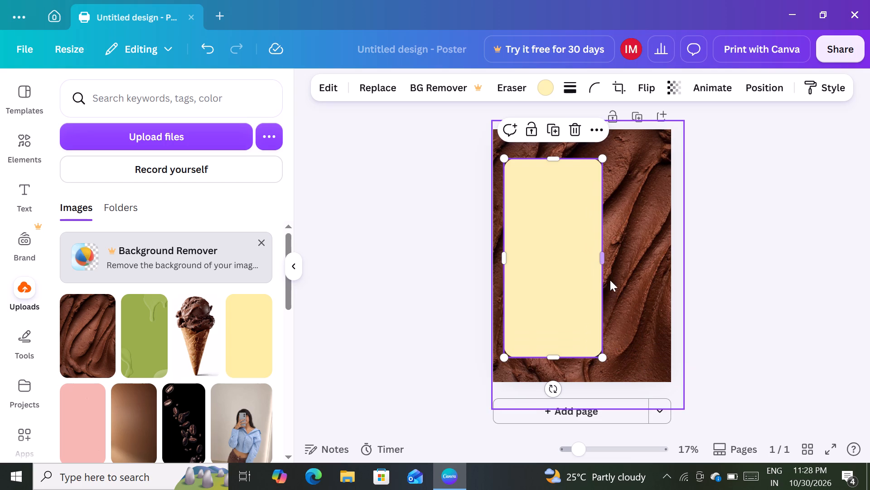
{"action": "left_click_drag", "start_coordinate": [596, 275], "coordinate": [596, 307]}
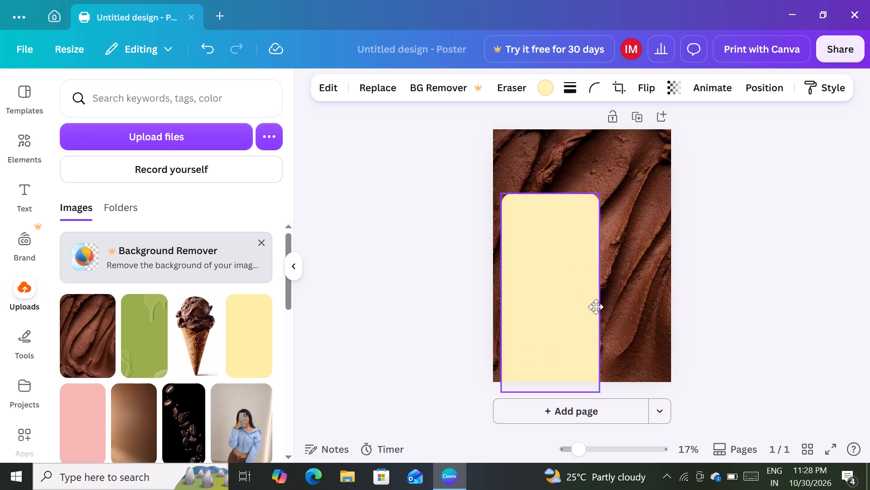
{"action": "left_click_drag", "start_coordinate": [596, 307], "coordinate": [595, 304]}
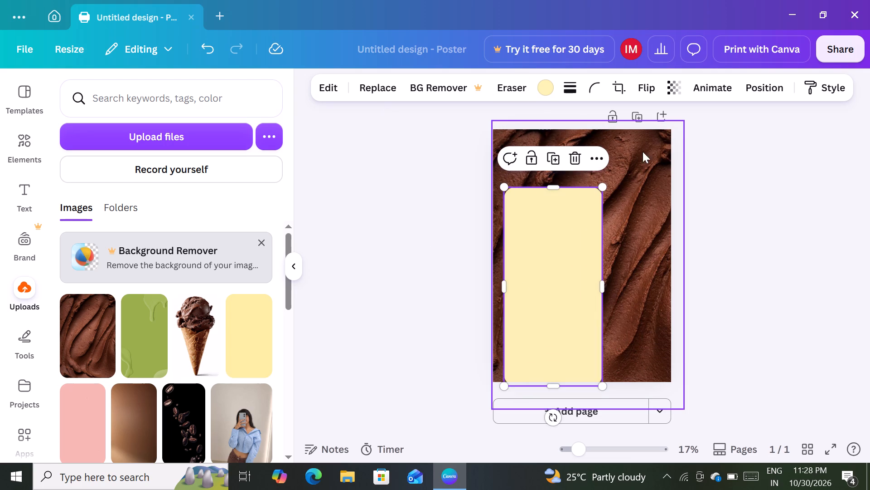
Delete the chocolate texture and the yellow image from the poster page.
{"action": "left_click", "coordinate": [655, 167]}
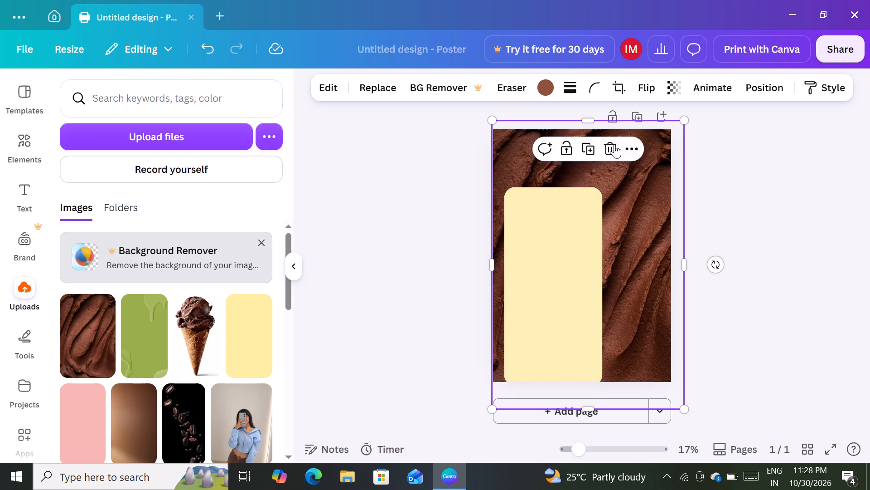
{"action": "left_click", "coordinate": [610, 150]}
{"action": "left_click", "coordinate": [570, 239]}
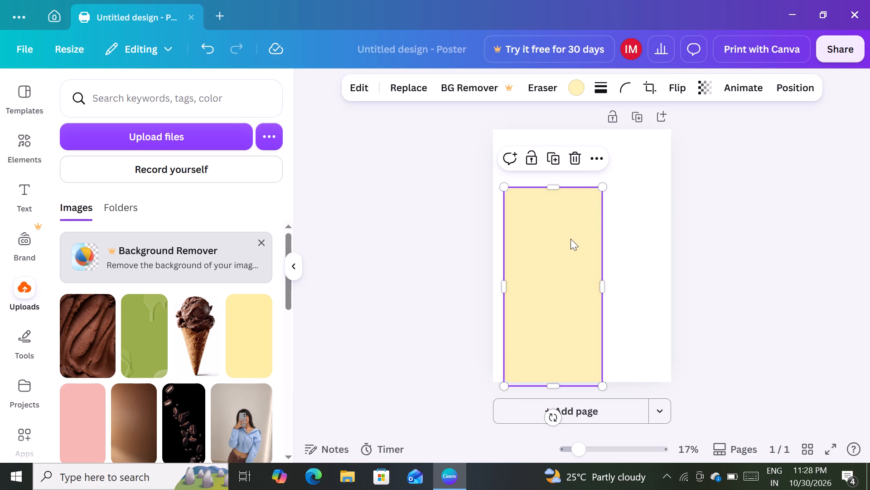
{"action": "left_click", "coordinate": [570, 158]}
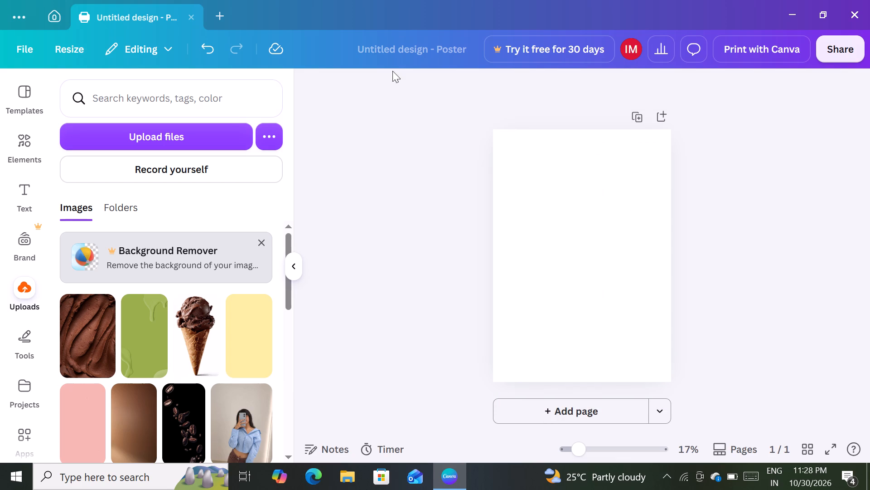
Close the emptied poster design.
{"action": "left_click", "coordinate": [192, 9]}
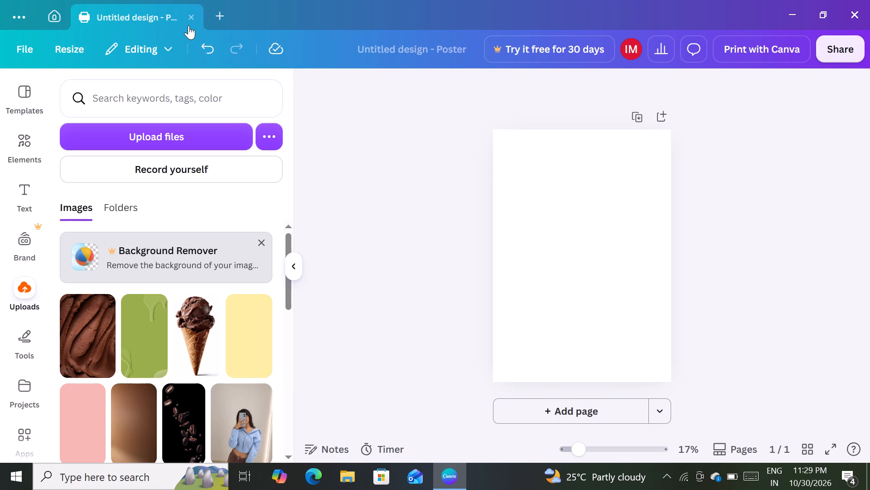
{"action": "left_click", "coordinate": [189, 20]}
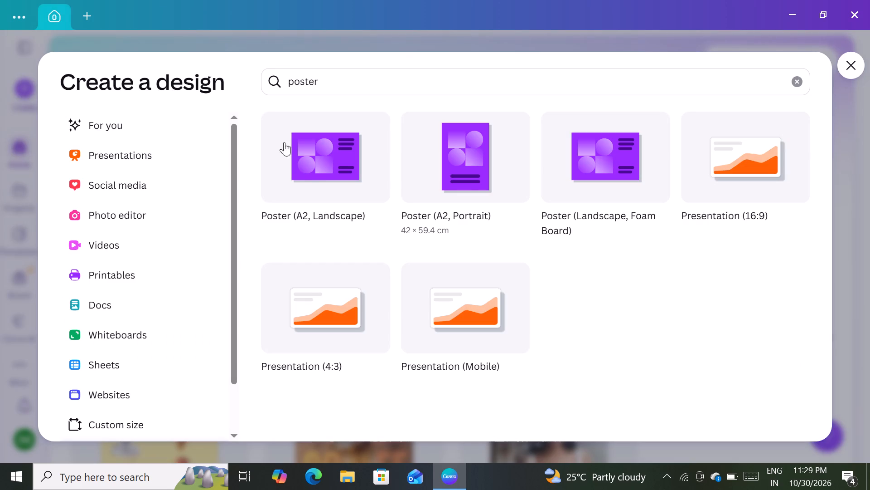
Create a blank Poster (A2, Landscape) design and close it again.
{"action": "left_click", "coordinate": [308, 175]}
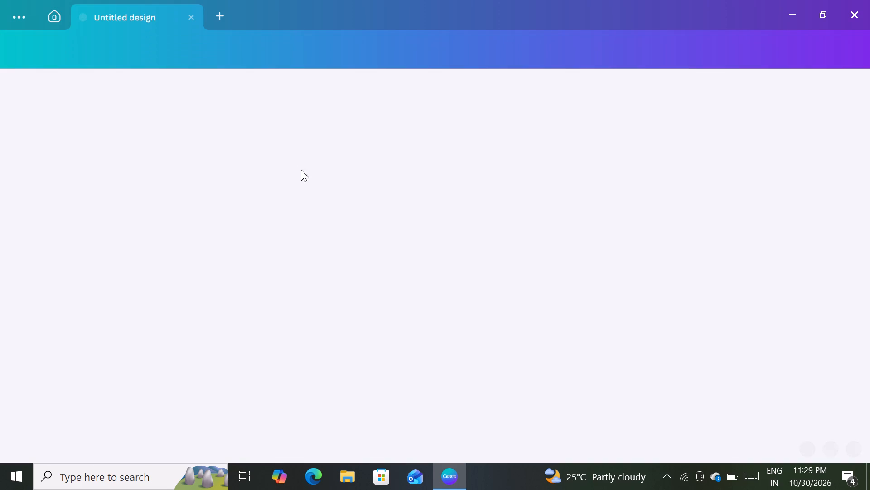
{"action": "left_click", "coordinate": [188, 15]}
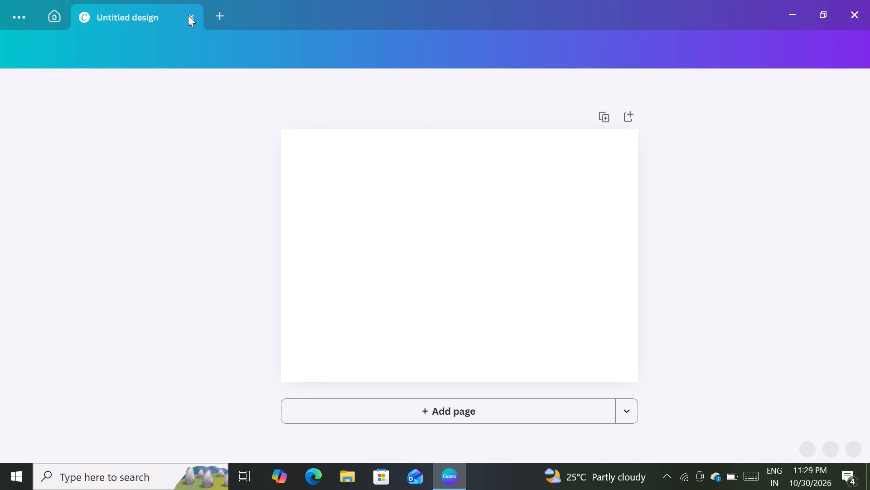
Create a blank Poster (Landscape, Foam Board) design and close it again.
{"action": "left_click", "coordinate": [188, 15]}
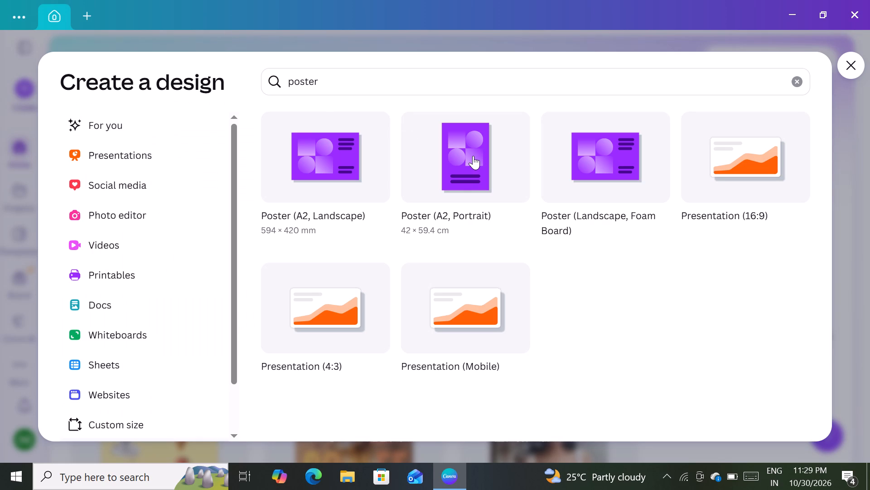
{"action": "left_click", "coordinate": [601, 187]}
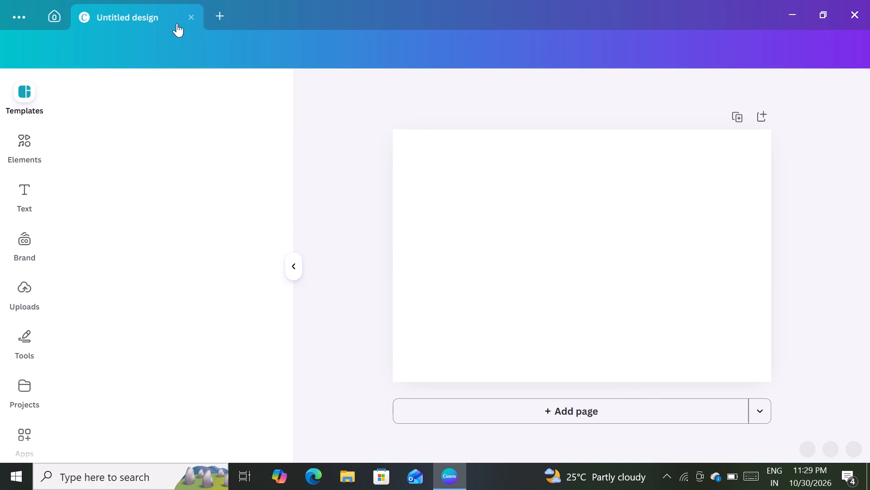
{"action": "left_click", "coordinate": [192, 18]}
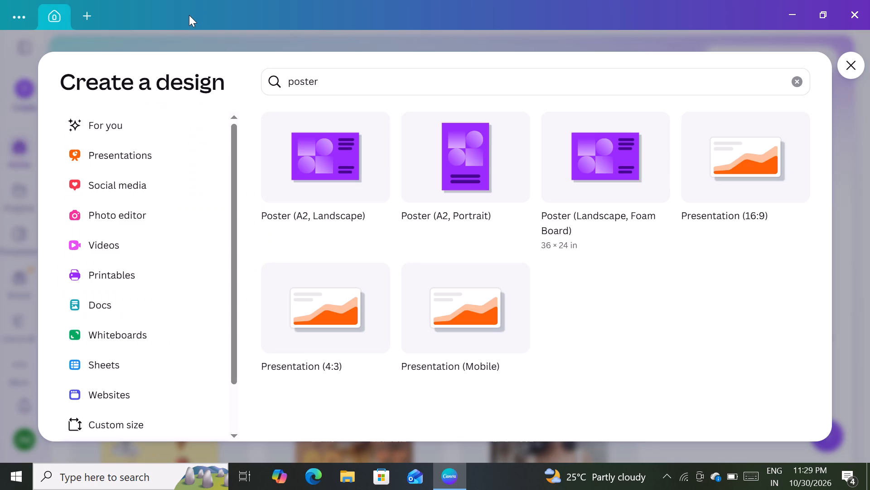
Create a blank Poster (A2, Portrait) design.
{"action": "left_click", "coordinate": [459, 158]}
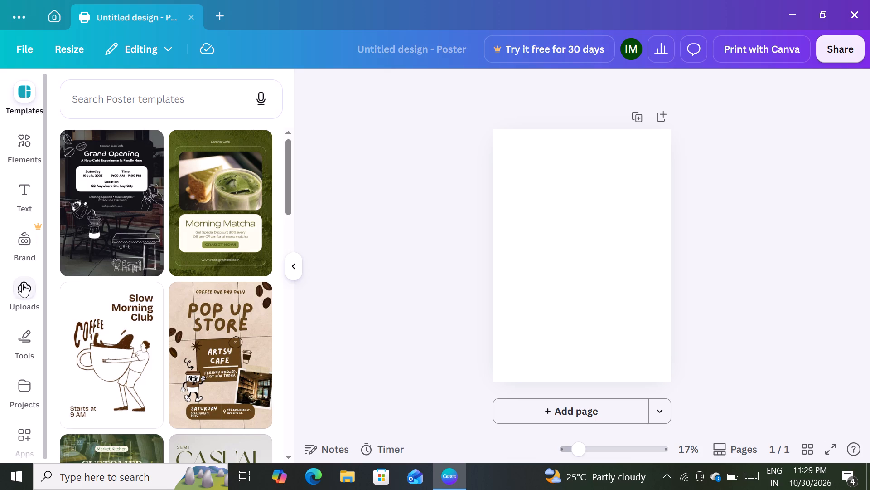
Add the chocolate texture image from the uploads to the poster page.
{"action": "left_click", "coordinate": [19, 295]}
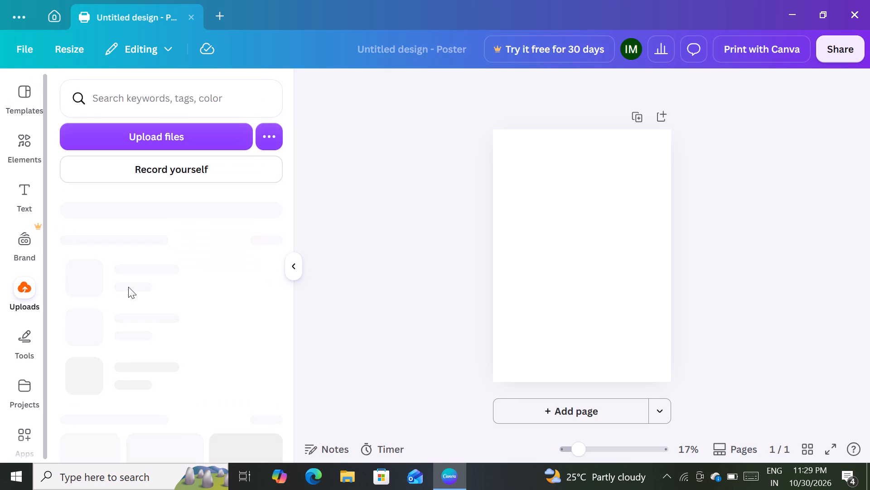
{"action": "scroll", "coordinate": [172, 284], "scroll_direction": "down", "scroll_amount": 1}
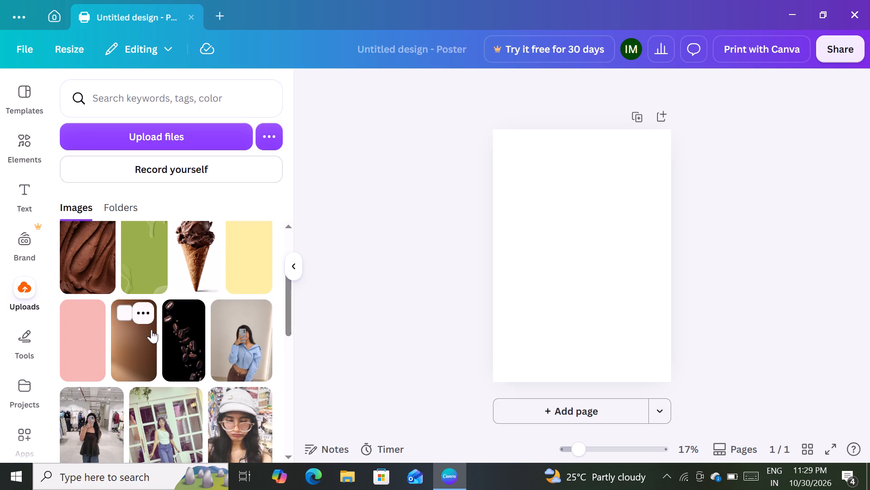
{"action": "left_click", "coordinate": [107, 269]}
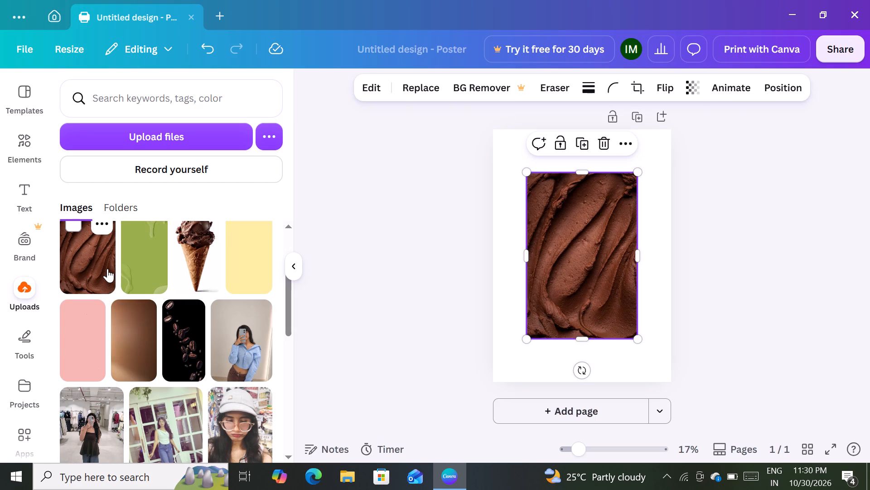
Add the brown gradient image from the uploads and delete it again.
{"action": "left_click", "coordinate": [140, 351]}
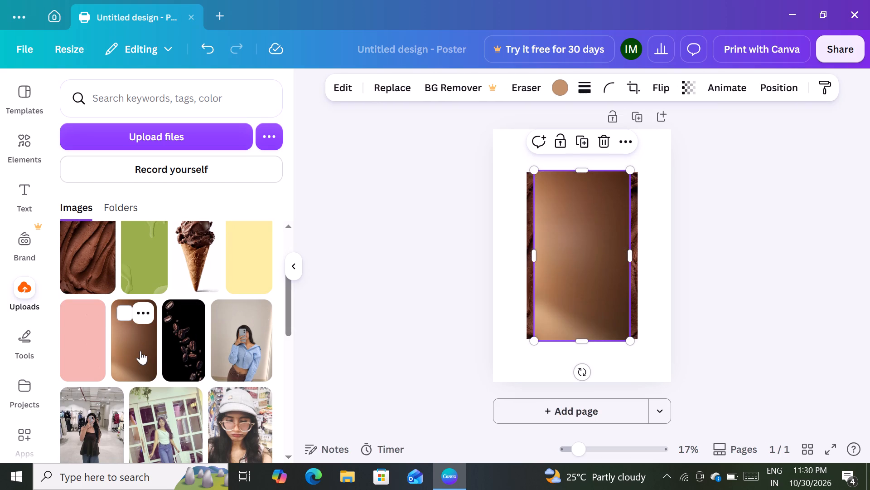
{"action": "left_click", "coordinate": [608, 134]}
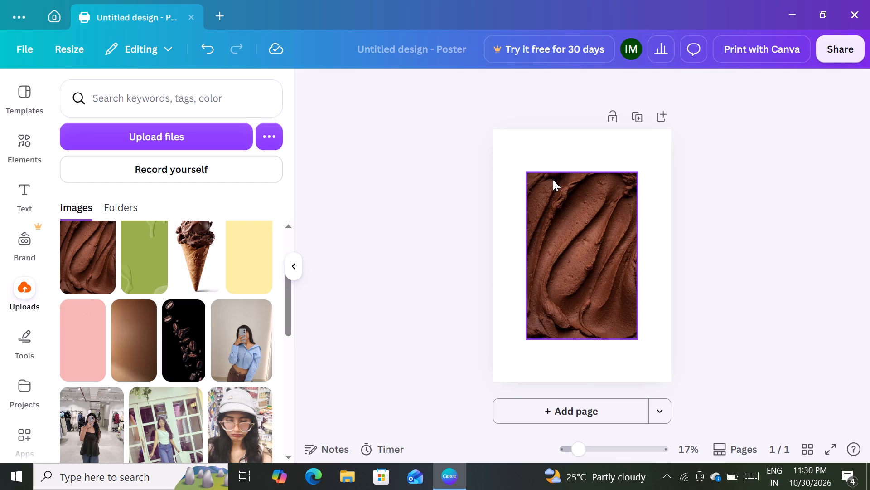
Enlarge the chocolate texture past the page's edges so that it covers the whole poster.
{"action": "left_click", "coordinate": [553, 180]}
{"action": "left_click_drag", "start_coordinate": [522, 171], "coordinate": [473, 127]}
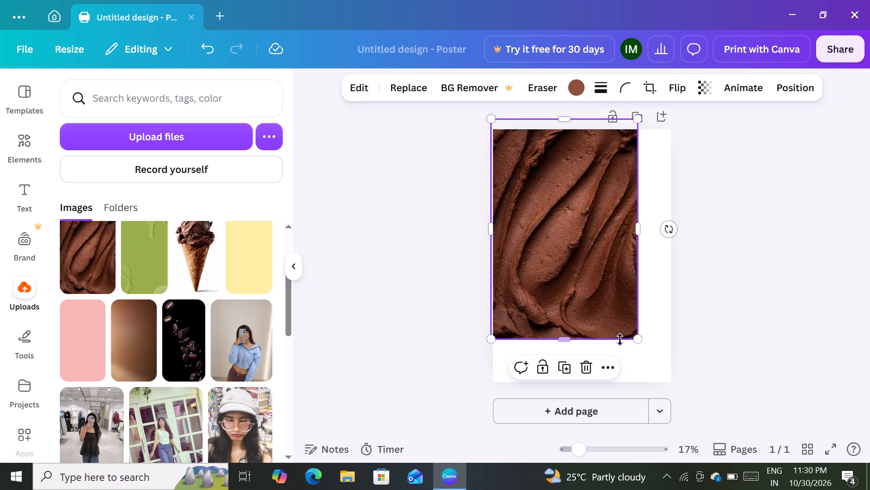
{"action": "left_click_drag", "start_coordinate": [635, 339], "coordinate": [639, 343]}
{"action": "left_click_drag", "start_coordinate": [639, 343], "coordinate": [746, 367]}
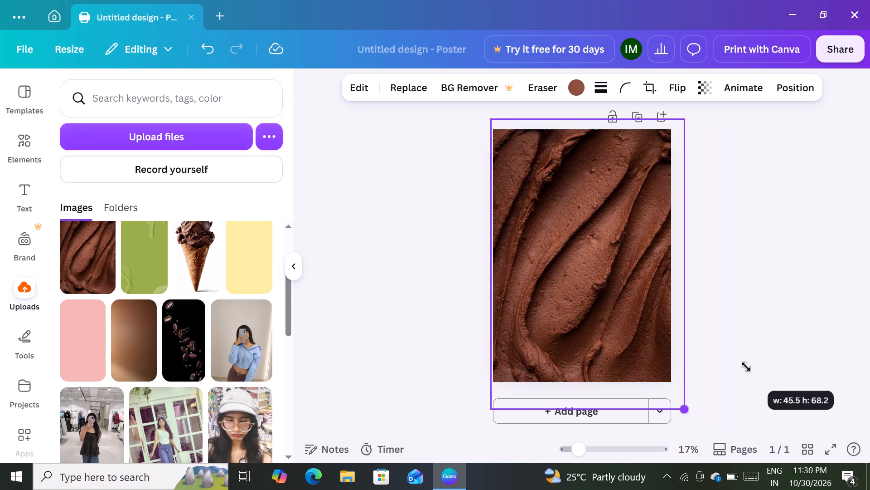
{"action": "left_click_drag", "start_coordinate": [746, 367], "coordinate": [800, 489]}
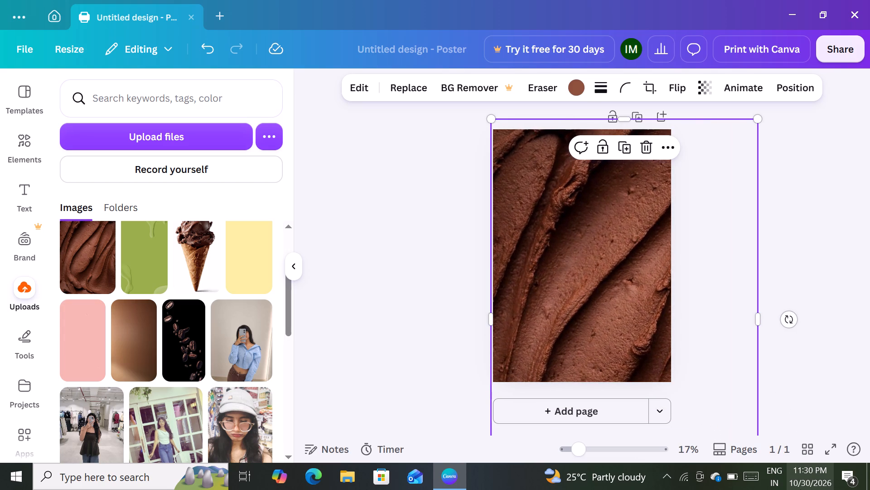
{"action": "left_click", "coordinate": [803, 264]}
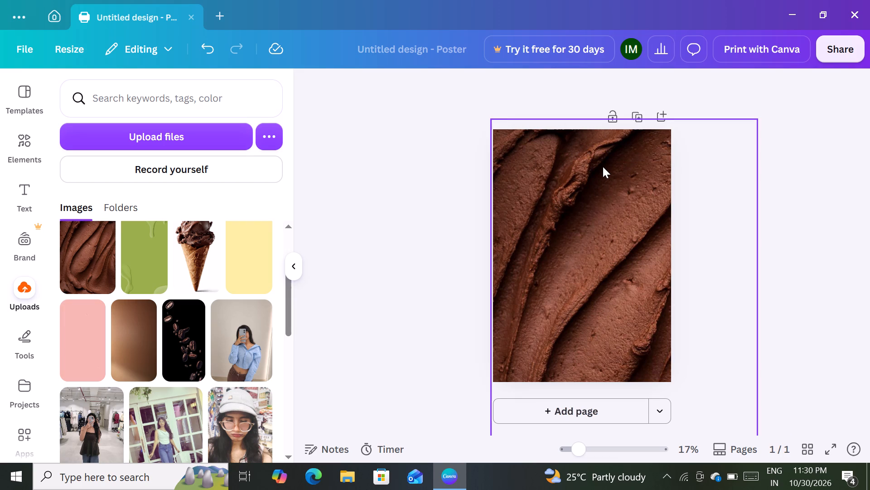
{"action": "left_click_drag", "start_coordinate": [603, 167], "coordinate": [633, 166]}
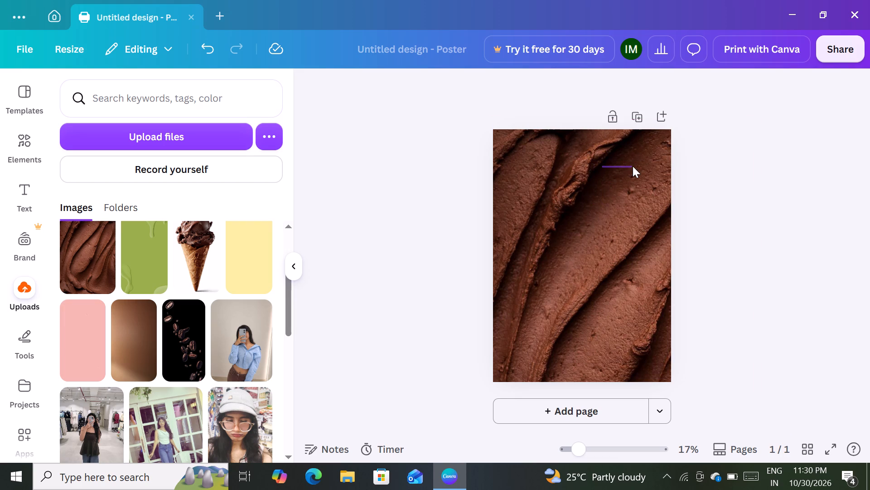
{"action": "left_click", "coordinate": [438, 176]}
Add the plain yellow image from the uploads on top of the chocolate texture.
{"action": "left_click", "coordinate": [248, 268]}
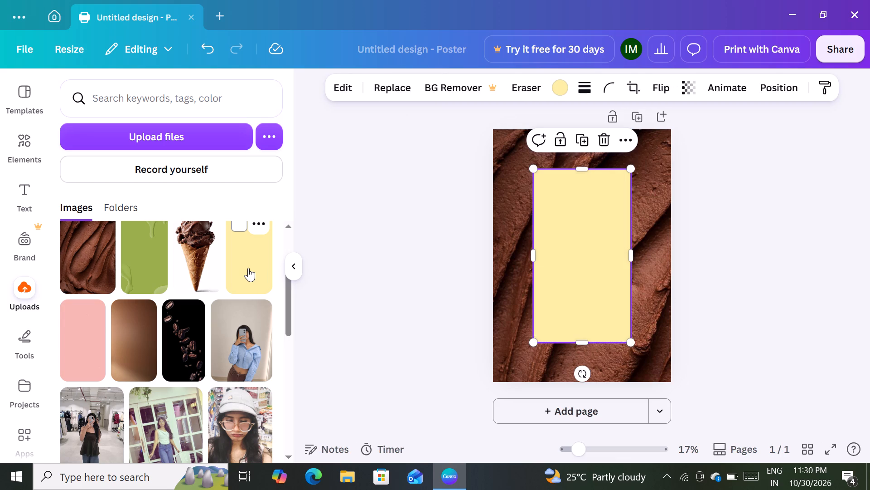
Recolour the yellow image from its light yellow photo colour to the paler yellow #FFF2B7.
{"action": "left_click", "coordinate": [536, 95]}
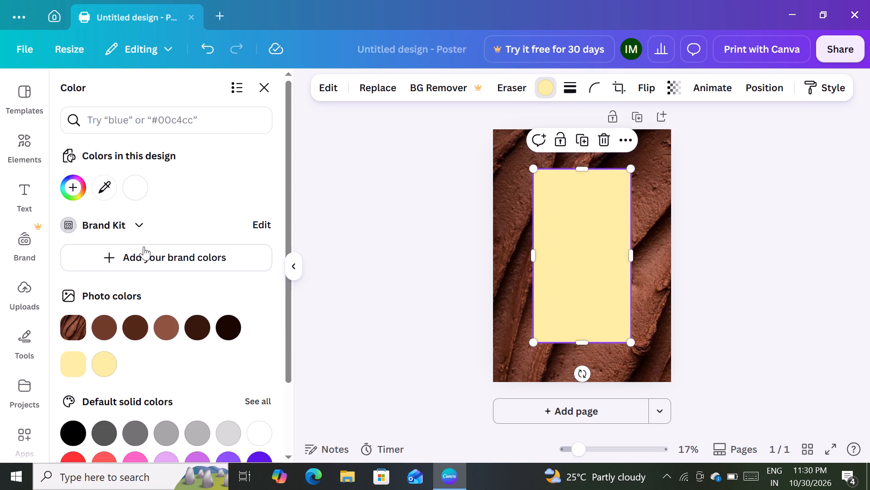
{"action": "left_click", "coordinate": [109, 365]}
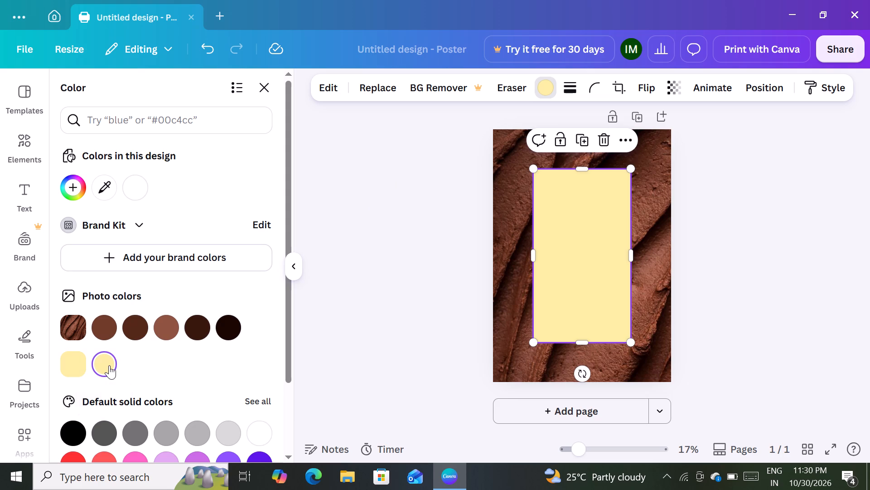
{"action": "left_click", "coordinate": [109, 365]}
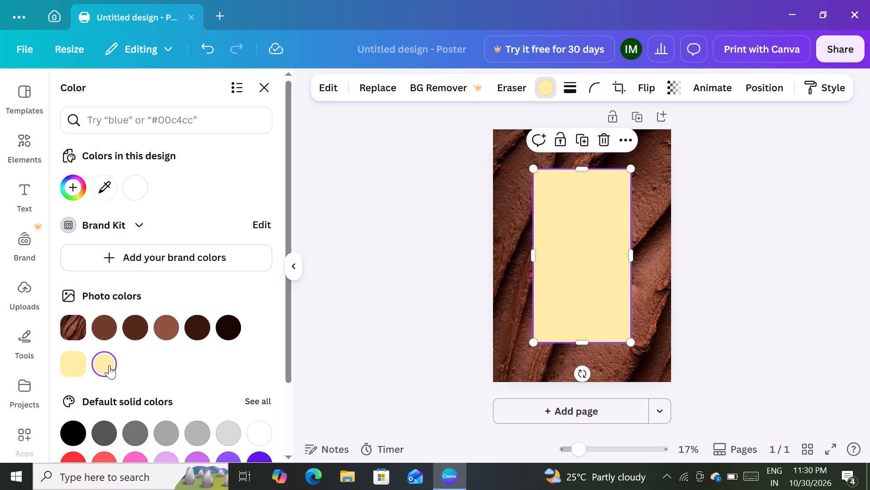
{"action": "double_click", "coordinate": [109, 365]}
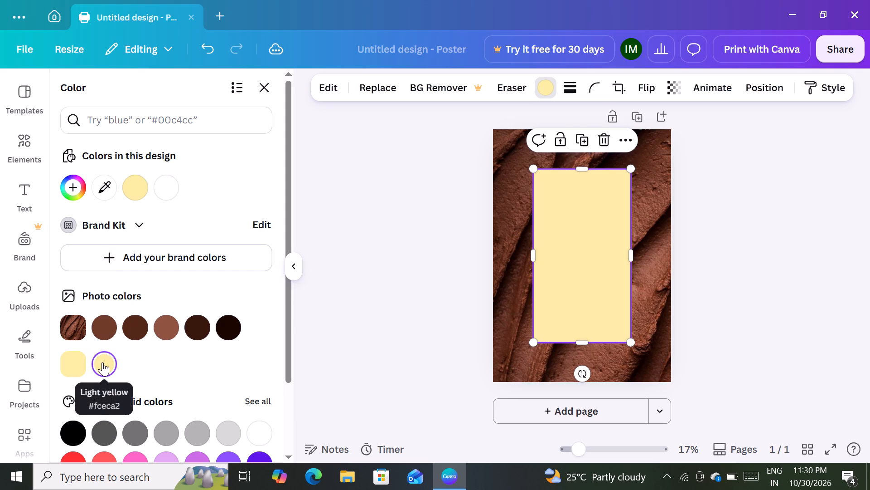
{"action": "left_click", "coordinate": [137, 198]}
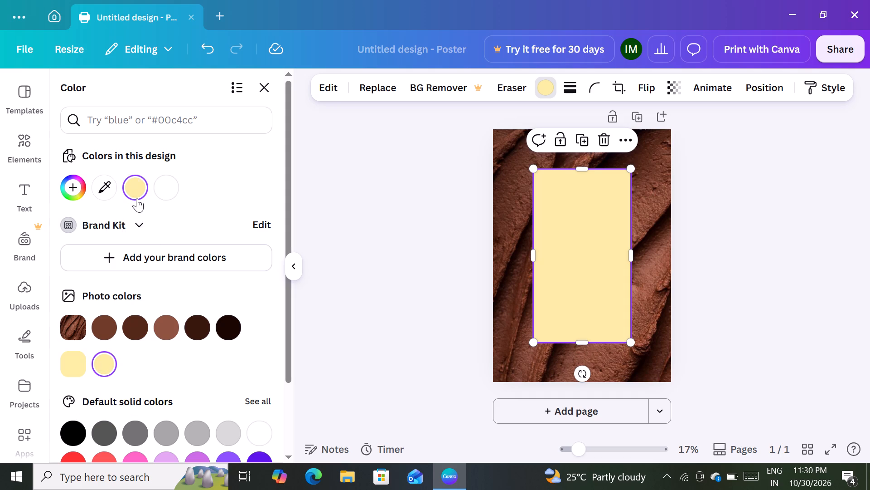
{"action": "double_click", "coordinate": [137, 198]}
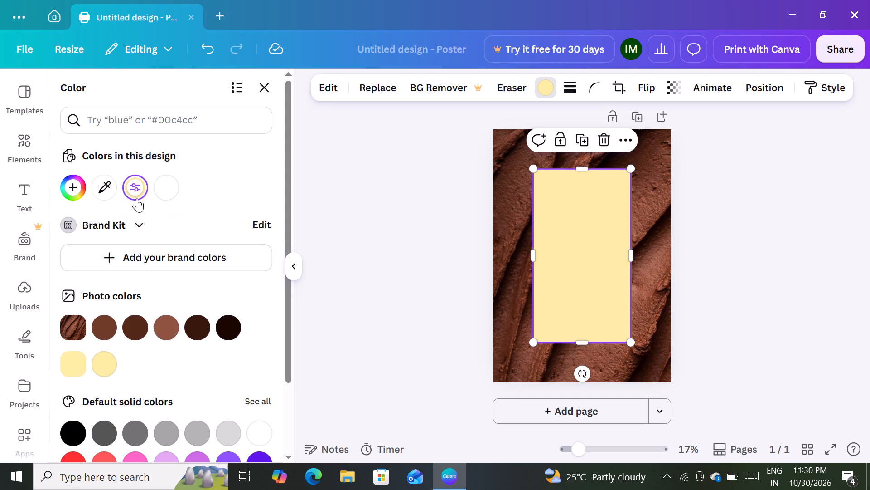
{"action": "left_click", "coordinate": [137, 198]}
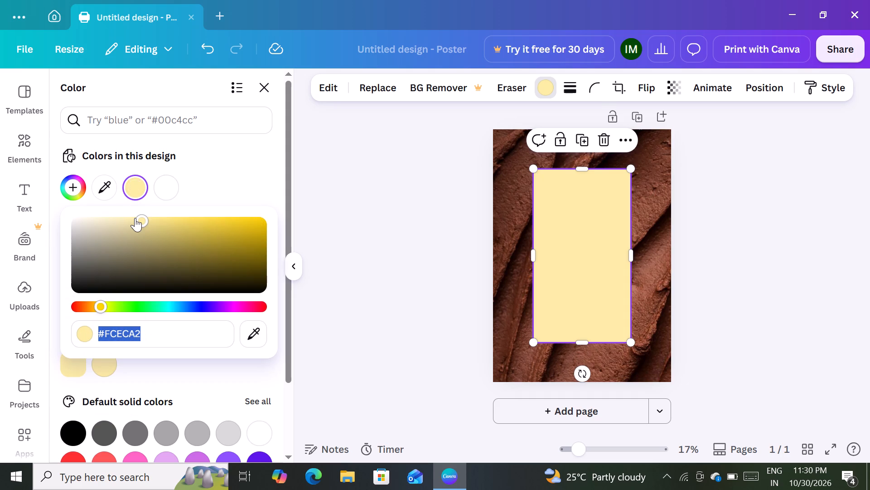
{"action": "left_click_drag", "start_coordinate": [138, 218], "coordinate": [123, 215]}
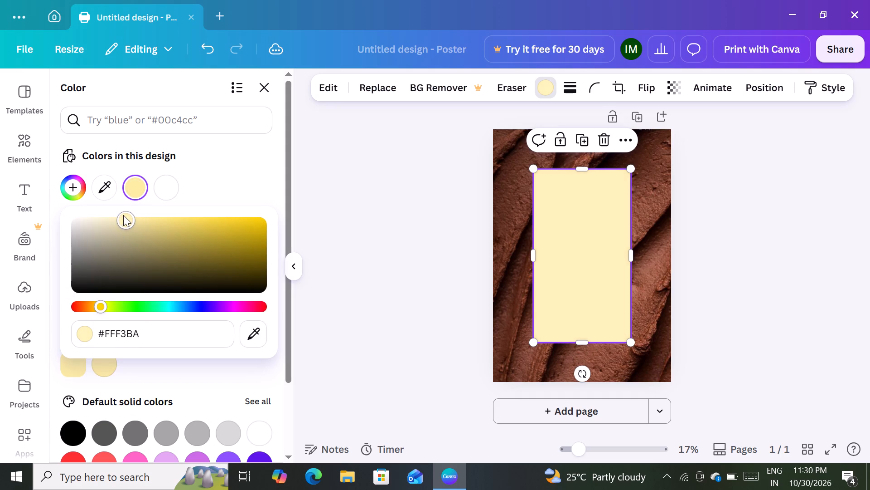
{"action": "left_click_drag", "start_coordinate": [123, 215], "coordinate": [127, 215]}
{"action": "left_click_drag", "start_coordinate": [127, 215], "coordinate": [128, 215]}
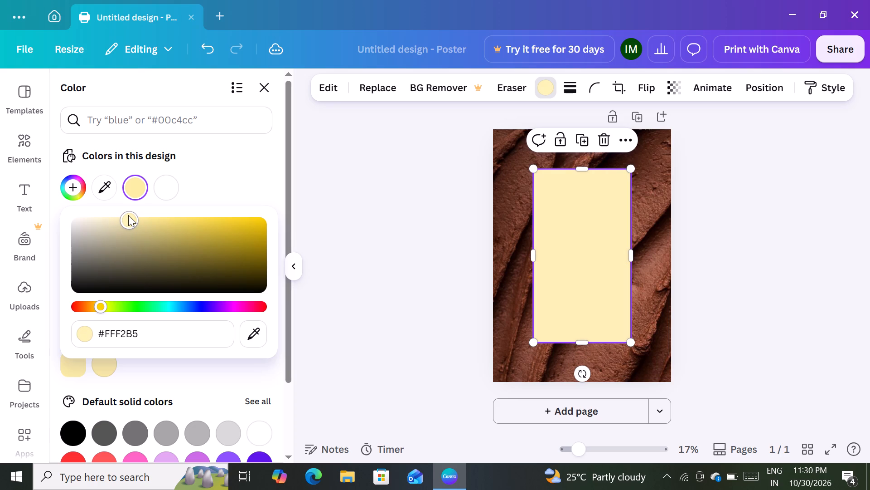
{"action": "left_click_drag", "start_coordinate": [128, 215], "coordinate": [126, 216]}
{"action": "left_click", "coordinate": [342, 192]}
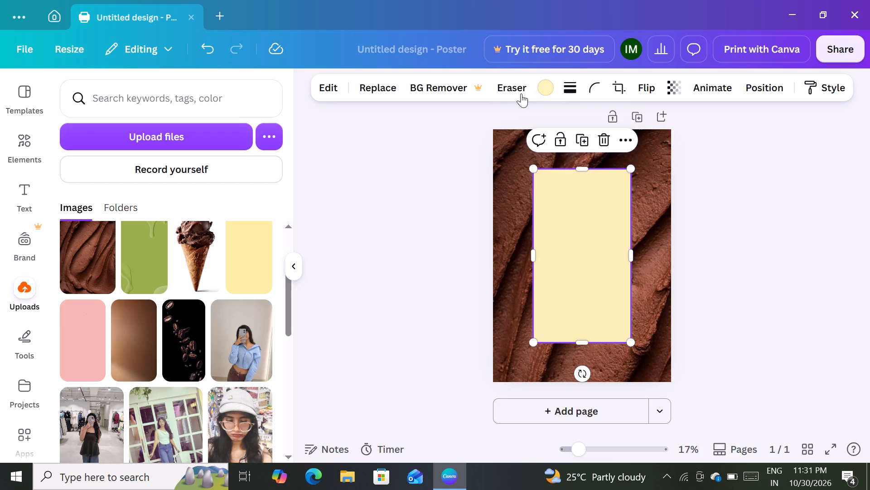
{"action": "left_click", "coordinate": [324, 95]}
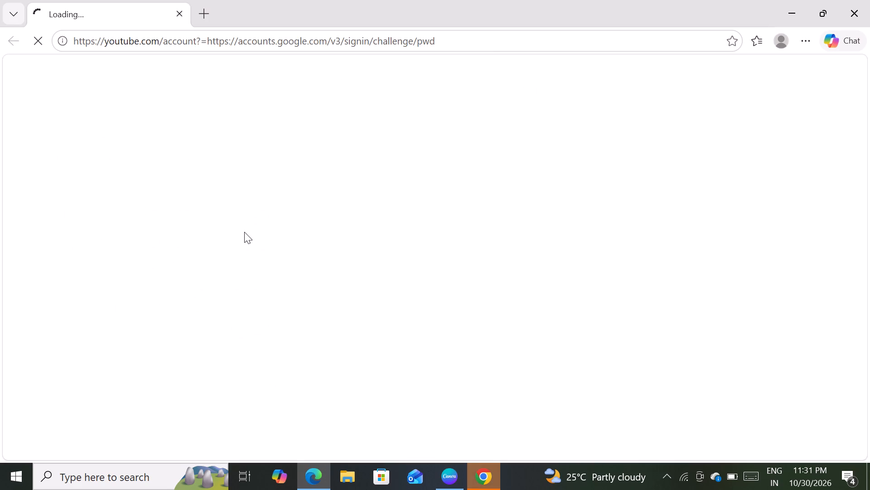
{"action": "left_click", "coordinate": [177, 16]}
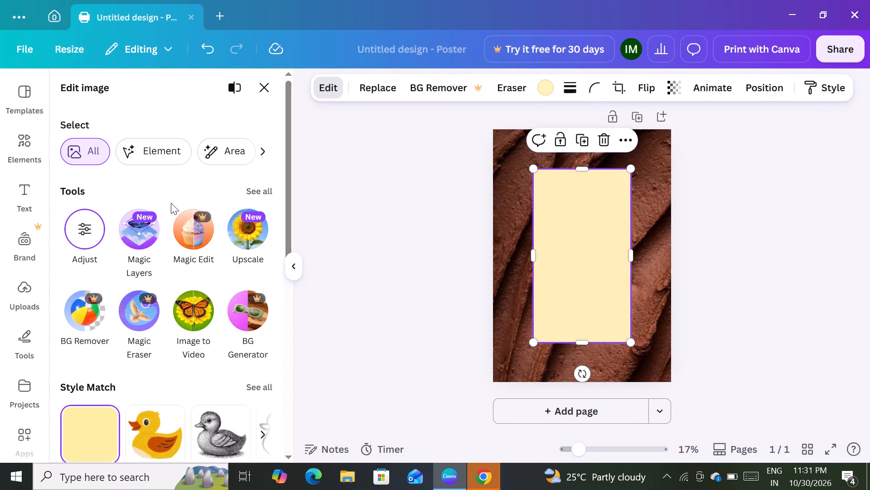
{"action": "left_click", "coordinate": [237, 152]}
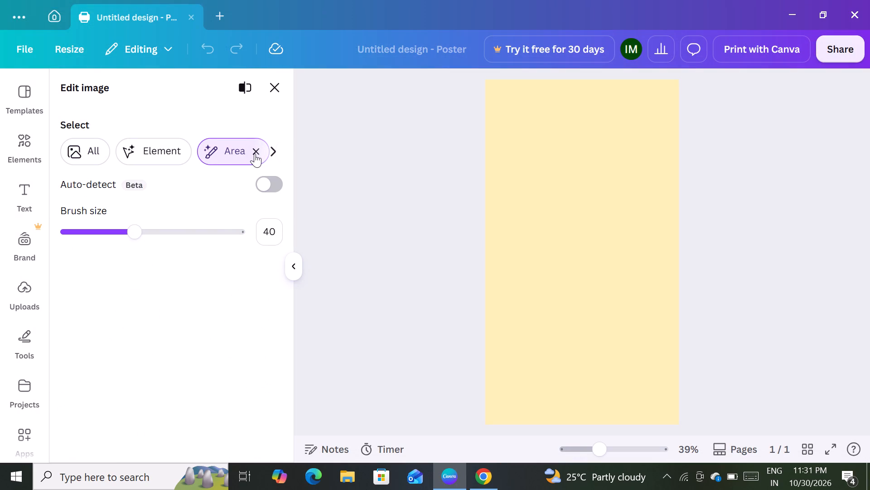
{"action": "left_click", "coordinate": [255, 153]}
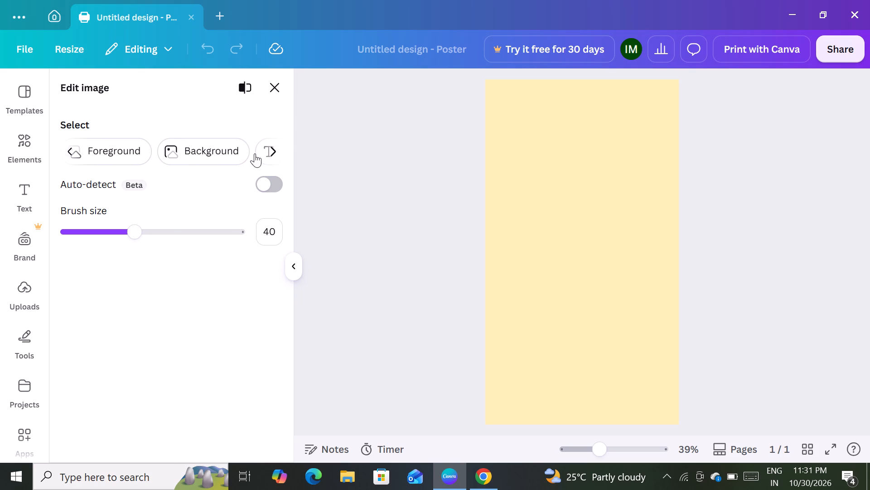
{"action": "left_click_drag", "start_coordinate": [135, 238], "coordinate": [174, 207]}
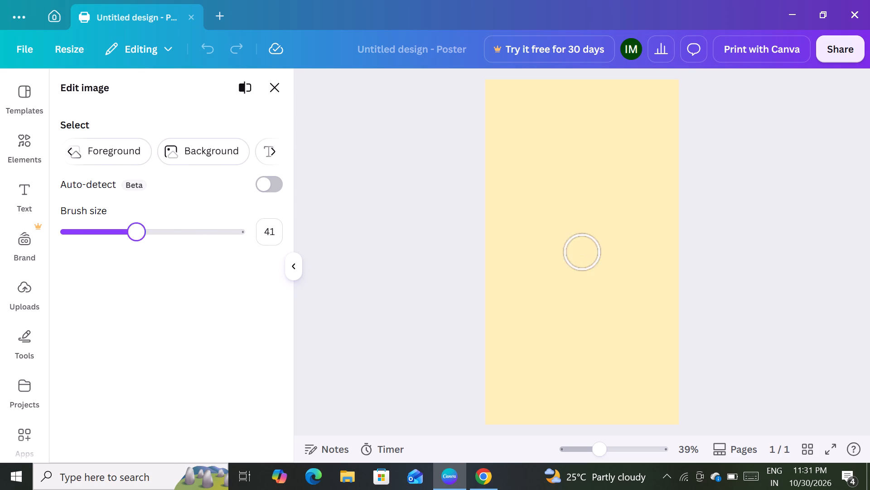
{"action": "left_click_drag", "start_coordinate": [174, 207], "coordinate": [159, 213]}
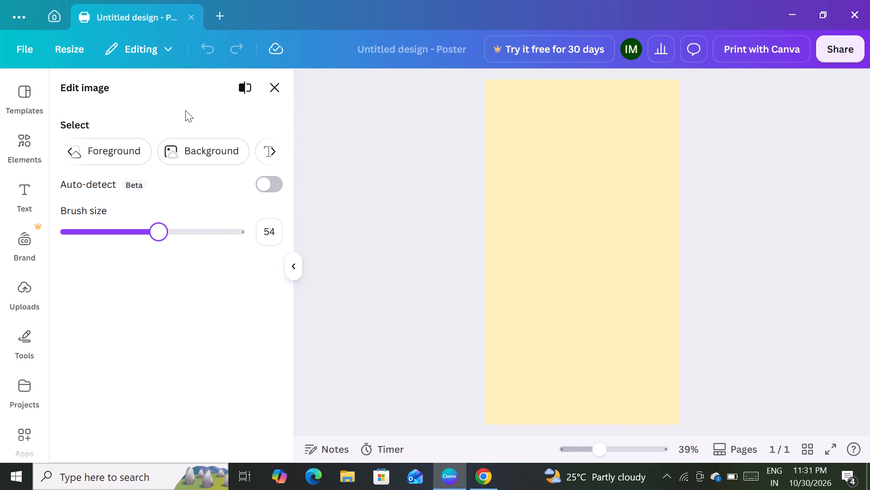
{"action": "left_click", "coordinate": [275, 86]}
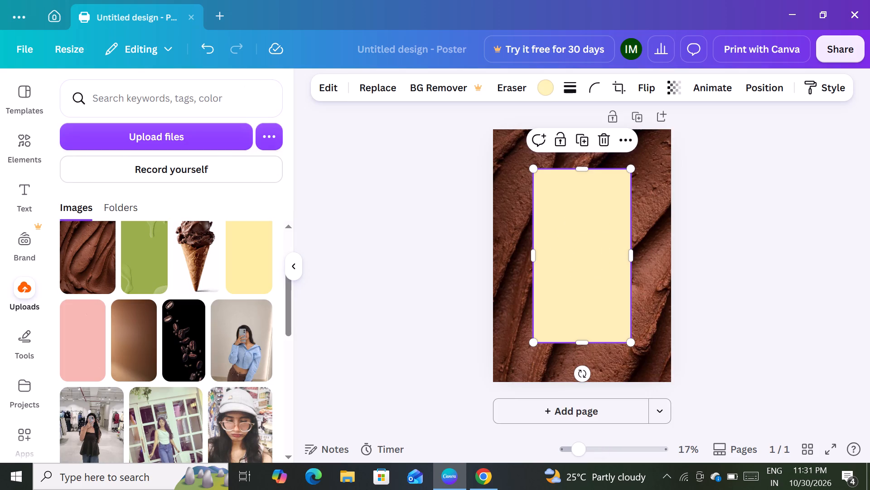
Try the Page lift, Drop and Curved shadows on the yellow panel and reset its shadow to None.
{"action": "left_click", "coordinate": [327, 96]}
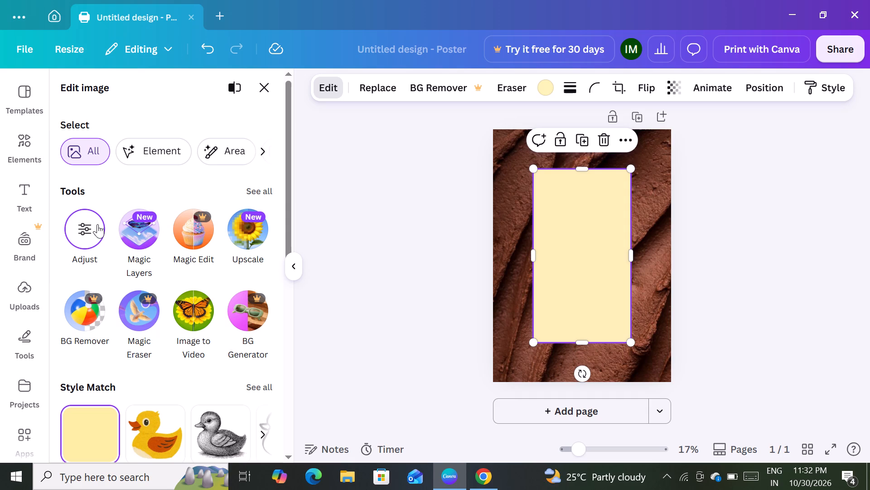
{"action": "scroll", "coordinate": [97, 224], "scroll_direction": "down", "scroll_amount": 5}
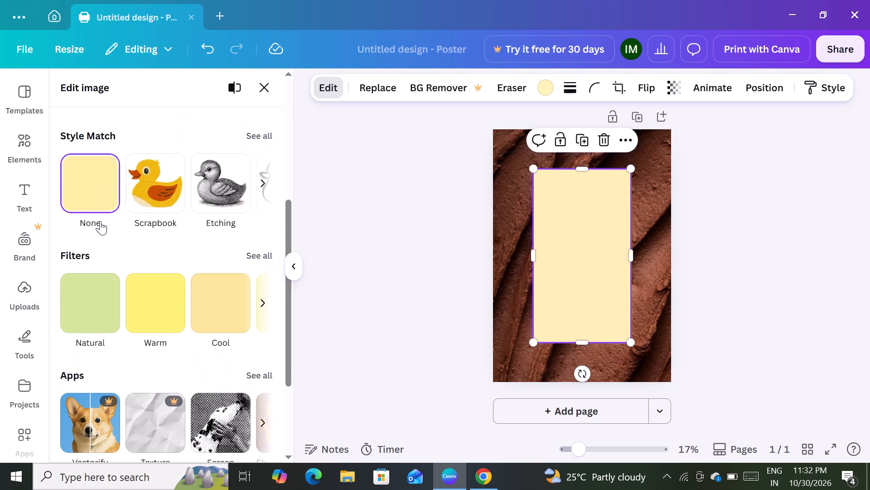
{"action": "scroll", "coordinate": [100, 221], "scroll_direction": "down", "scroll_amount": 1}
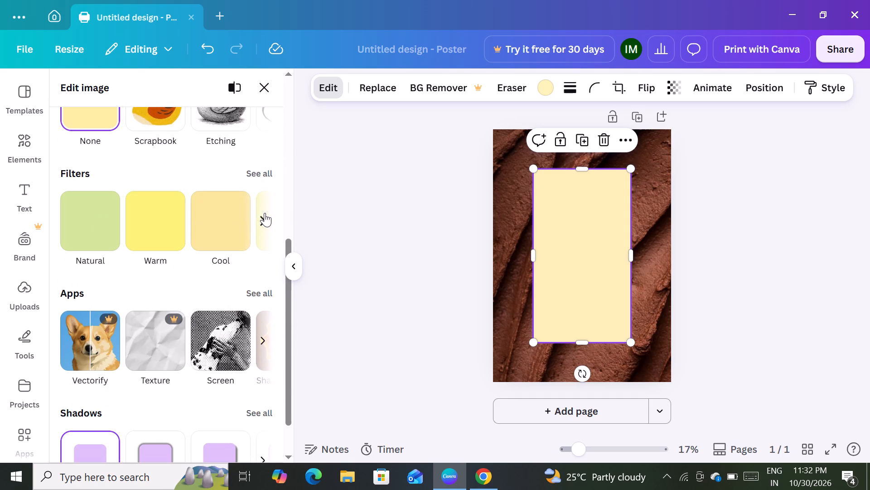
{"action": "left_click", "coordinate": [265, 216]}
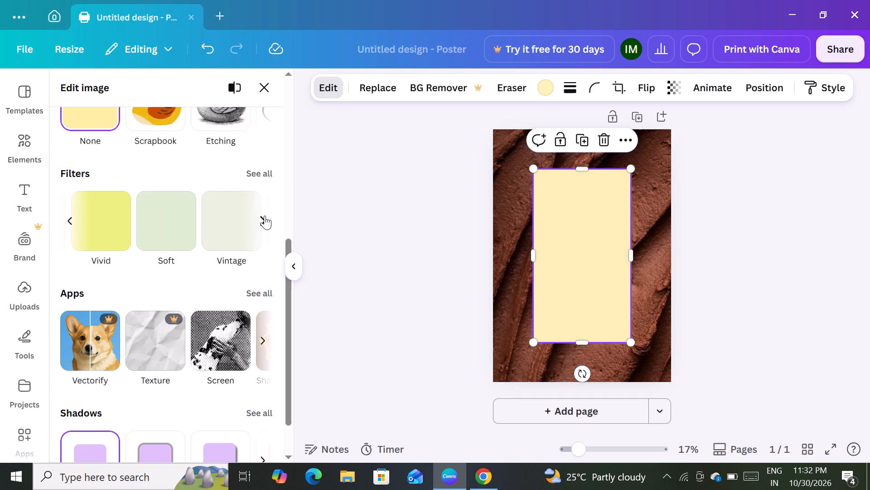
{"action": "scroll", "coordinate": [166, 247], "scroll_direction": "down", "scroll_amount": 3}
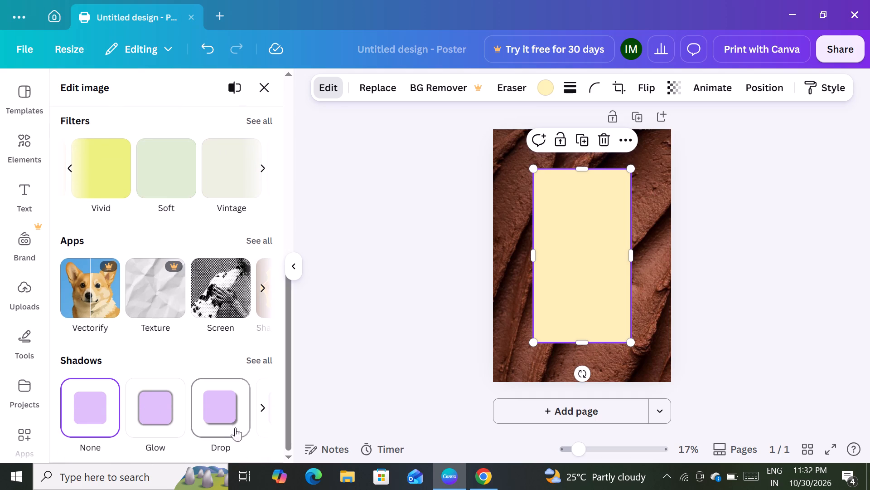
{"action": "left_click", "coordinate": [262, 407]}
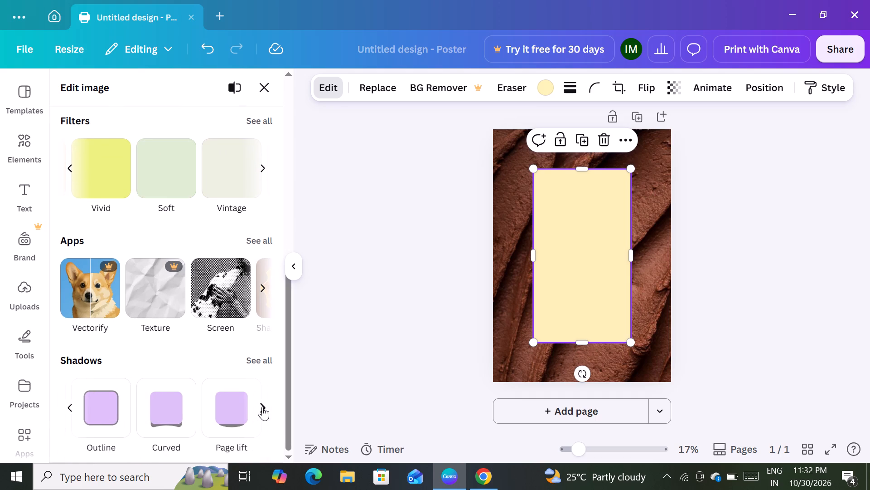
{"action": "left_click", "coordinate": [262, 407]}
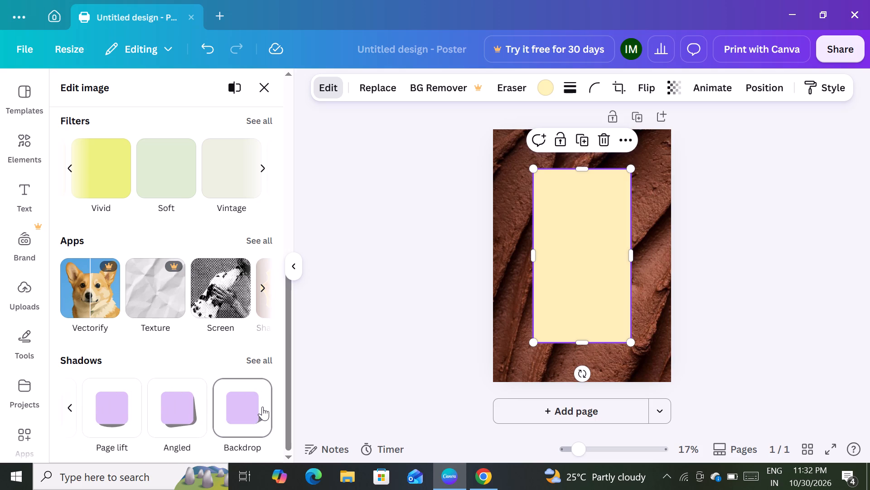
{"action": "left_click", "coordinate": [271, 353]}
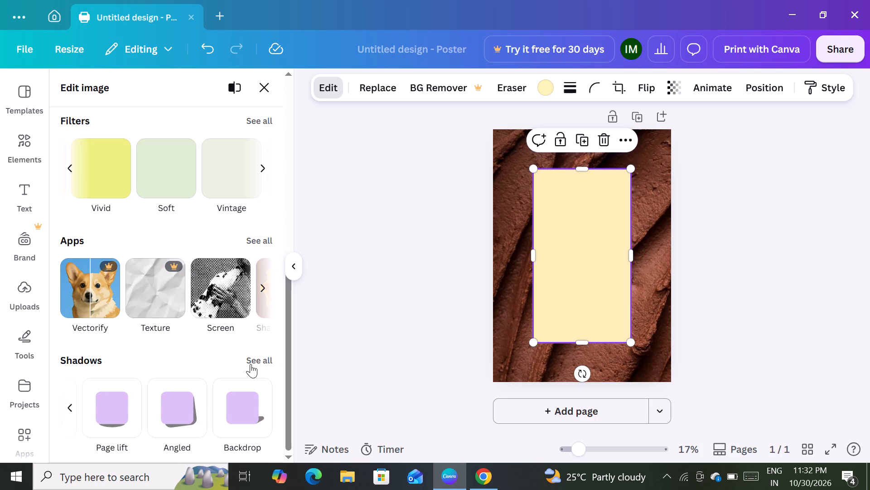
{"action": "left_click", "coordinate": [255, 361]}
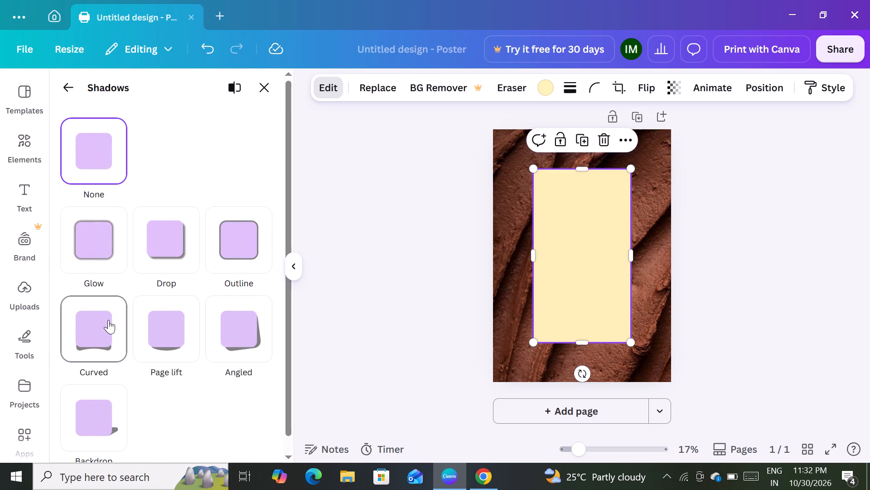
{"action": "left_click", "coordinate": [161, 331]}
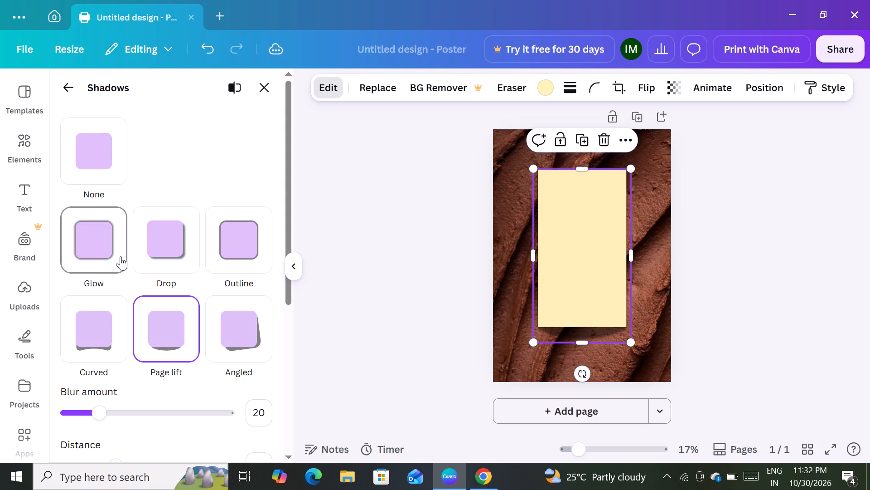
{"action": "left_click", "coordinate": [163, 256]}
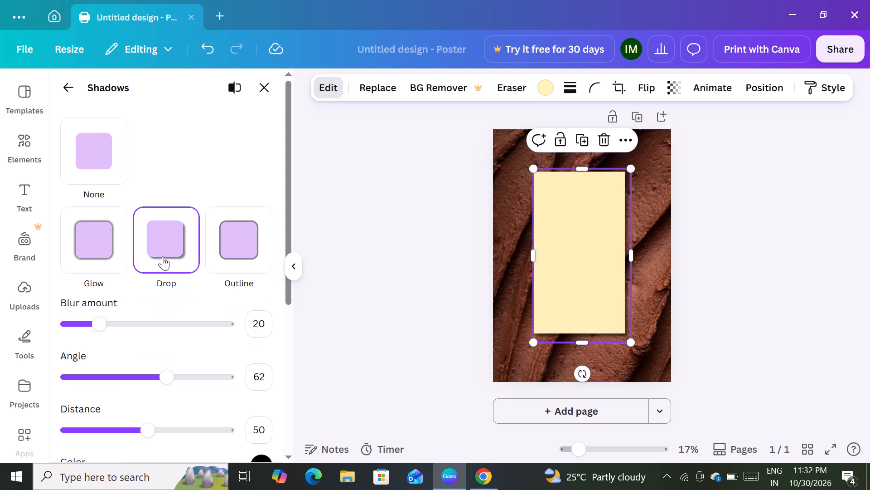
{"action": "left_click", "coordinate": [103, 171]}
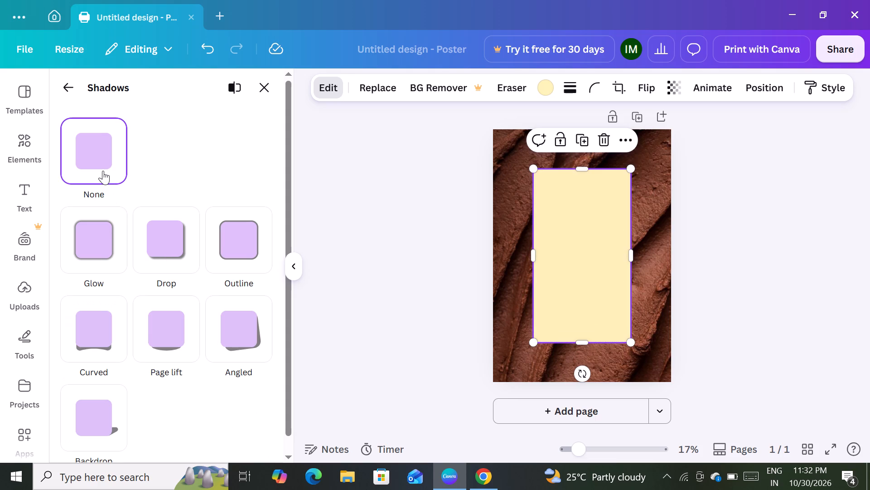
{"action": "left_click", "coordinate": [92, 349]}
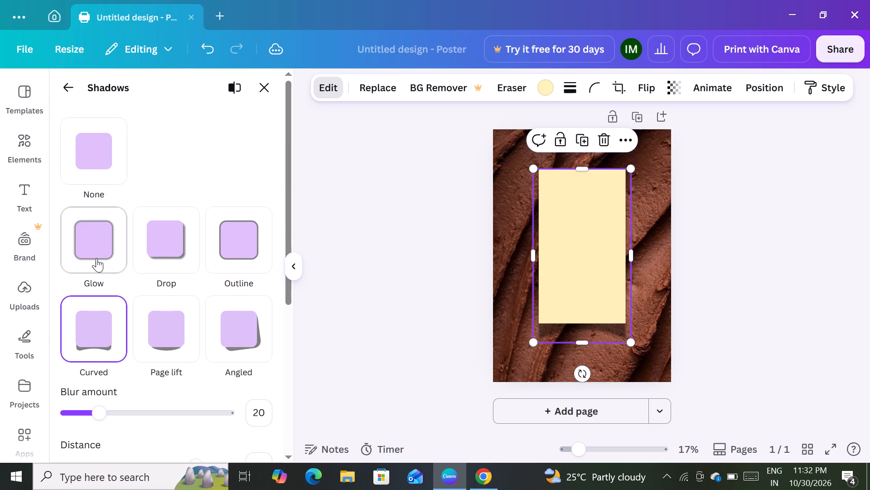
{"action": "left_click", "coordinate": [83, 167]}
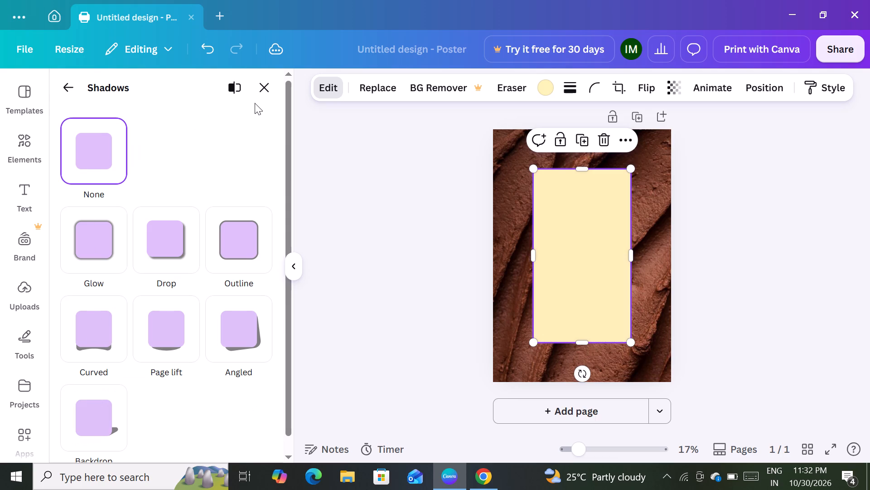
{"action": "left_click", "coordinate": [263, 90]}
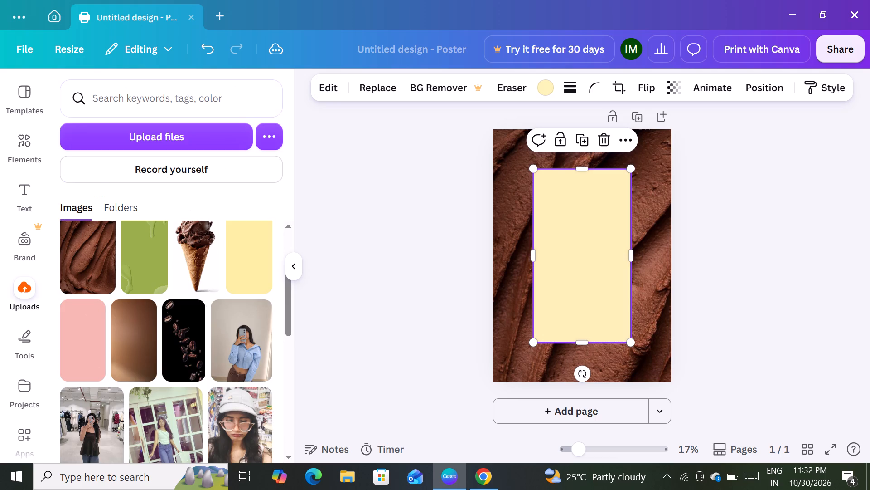
Browse the Style Match options for the yellow panel, including the illustration, digital media and physical media styles.
{"action": "left_click", "coordinate": [322, 94]}
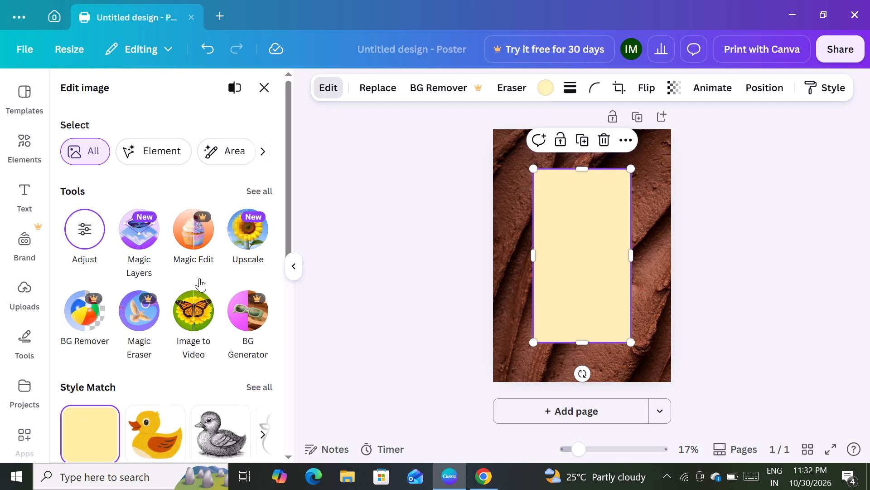
{"action": "scroll", "coordinate": [146, 372], "scroll_direction": "down", "scroll_amount": 2}
{"action": "left_click", "coordinate": [256, 285]}
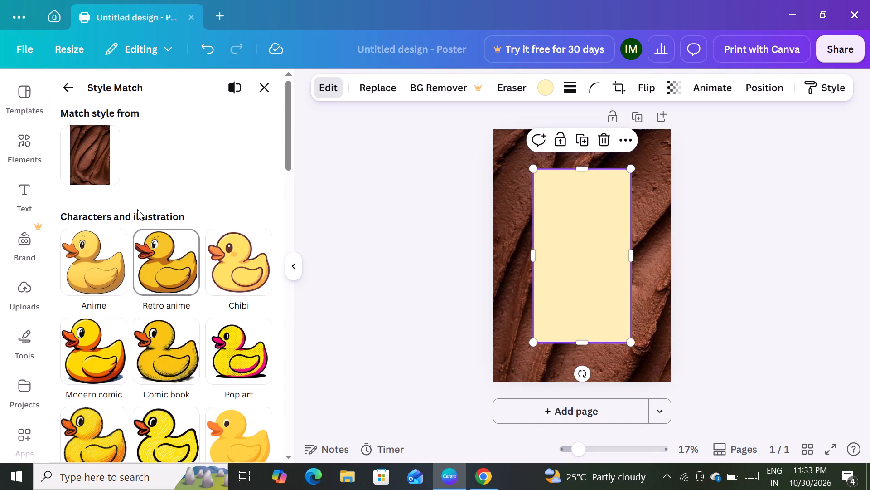
{"action": "scroll", "coordinate": [137, 209], "scroll_direction": "down", "scroll_amount": 5}
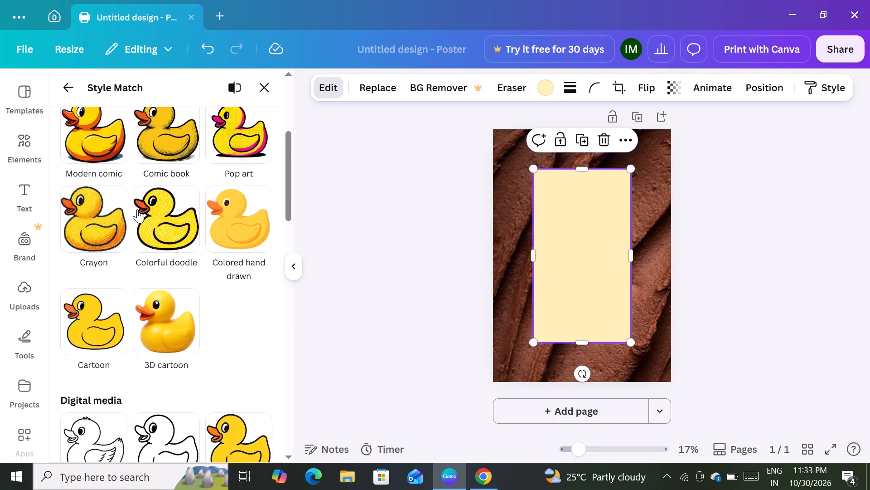
{"action": "scroll", "coordinate": [137, 209], "scroll_direction": "down", "scroll_amount": 6}
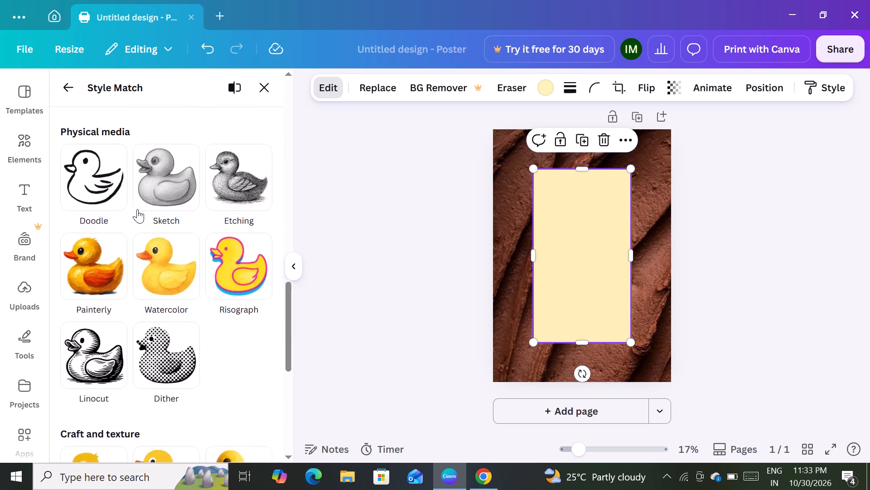
{"action": "scroll", "coordinate": [137, 209], "scroll_direction": "down", "scroll_amount": 3}
{"action": "scroll", "coordinate": [137, 209], "scroll_direction": "up", "scroll_amount": 5}
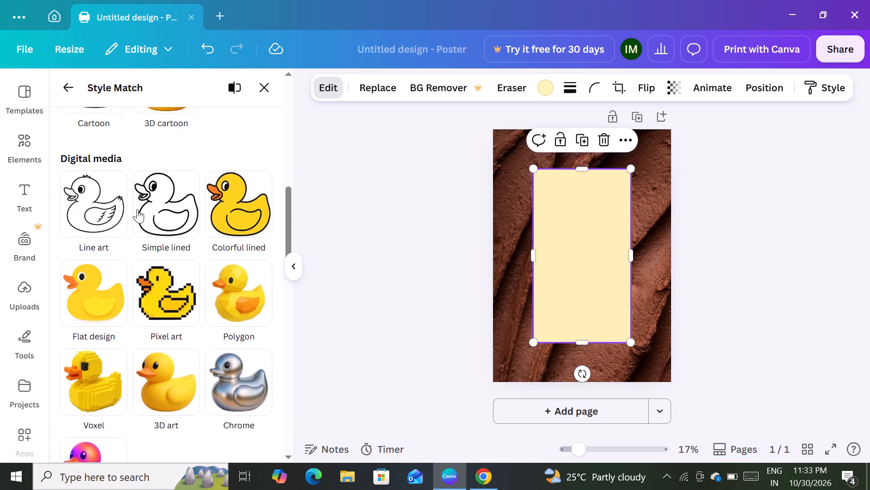
{"action": "scroll", "coordinate": [137, 209], "scroll_direction": "up", "scroll_amount": 3}
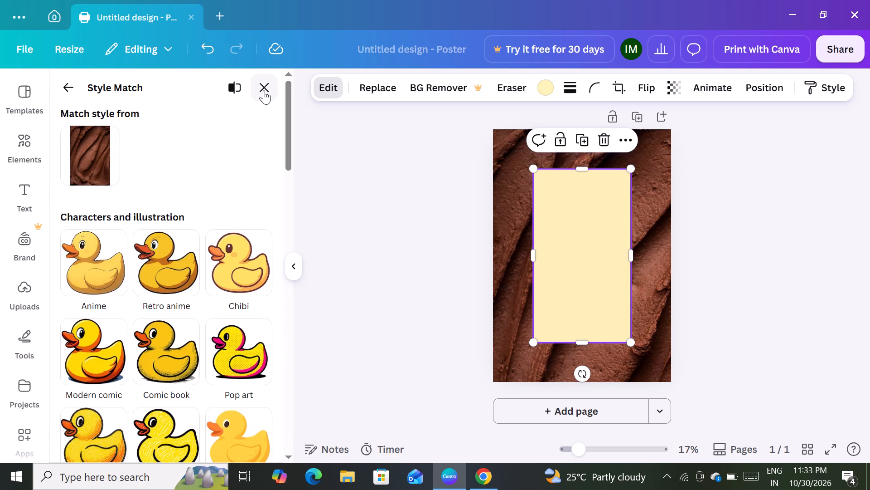
{"action": "left_click", "coordinate": [264, 90]}
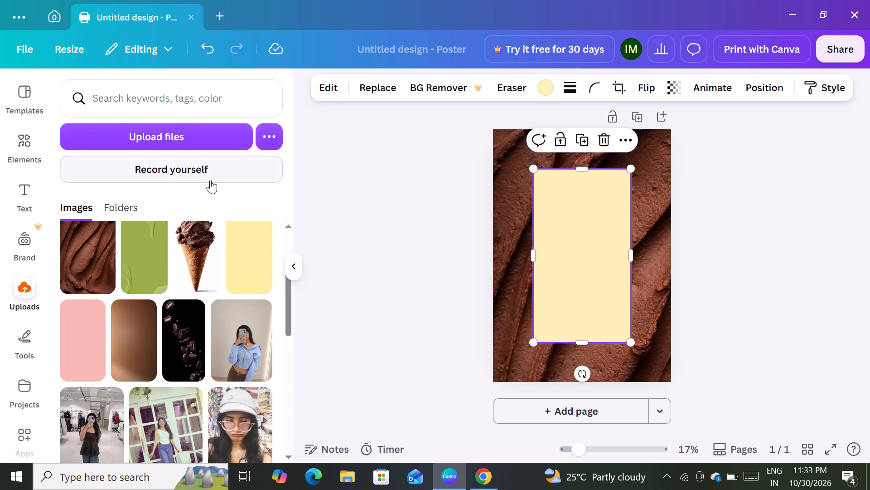
Look through the yellow panel's image editing options, including its filters, apps and shadows.
{"action": "left_click", "coordinate": [320, 87]}
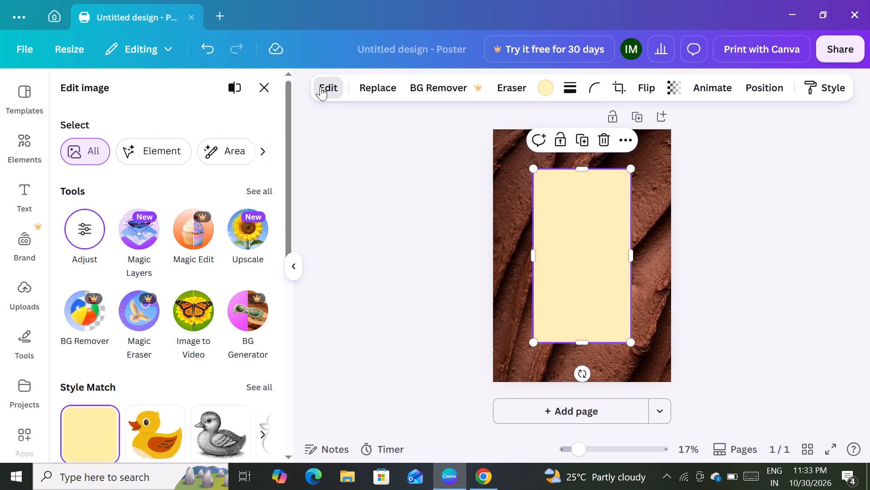
{"action": "scroll", "coordinate": [320, 87], "scroll_direction": "down", "scroll_amount": 2}
{"action": "scroll", "coordinate": [204, 248], "scroll_direction": "down", "scroll_amount": 1}
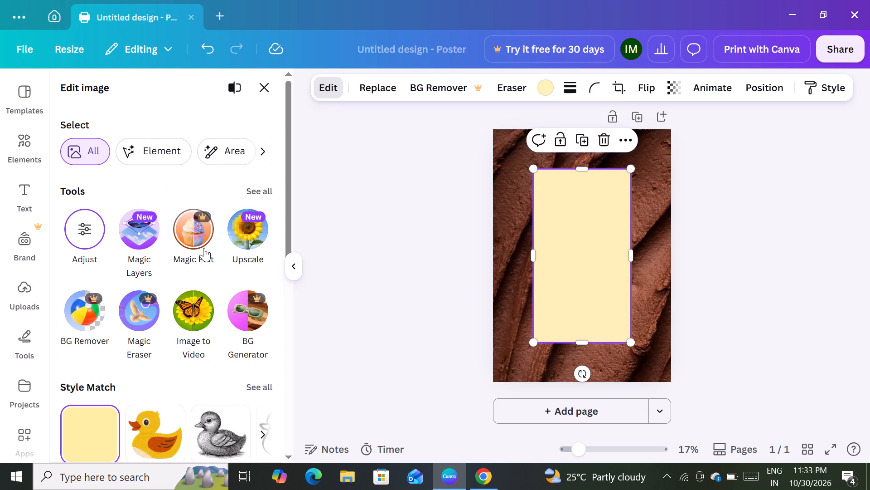
{"action": "scroll", "coordinate": [204, 248], "scroll_direction": "down", "scroll_amount": 6}
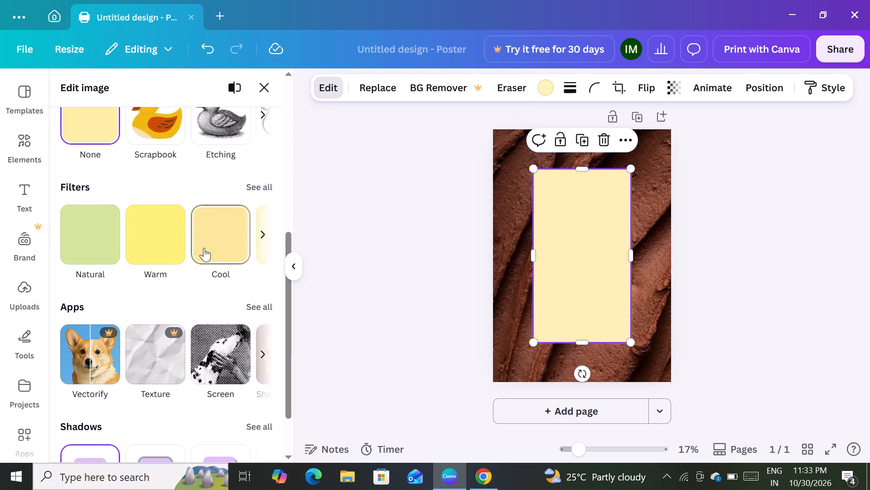
{"action": "scroll", "coordinate": [204, 248], "scroll_direction": "down", "scroll_amount": 4}
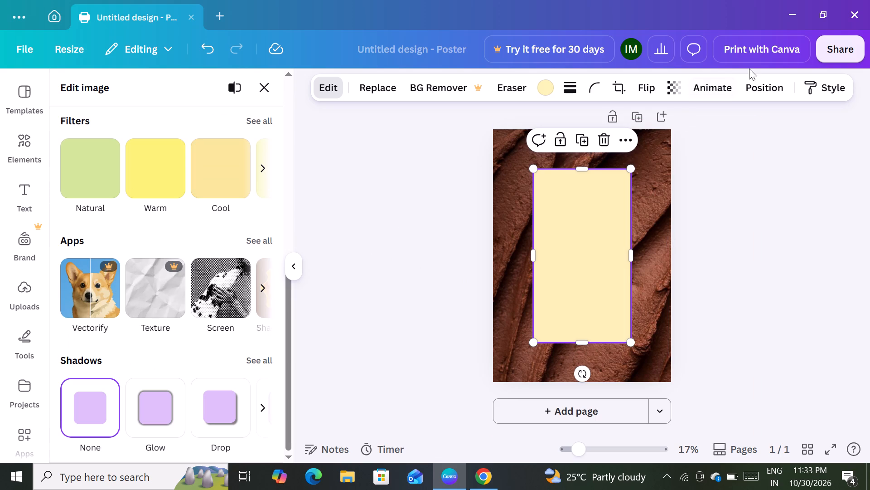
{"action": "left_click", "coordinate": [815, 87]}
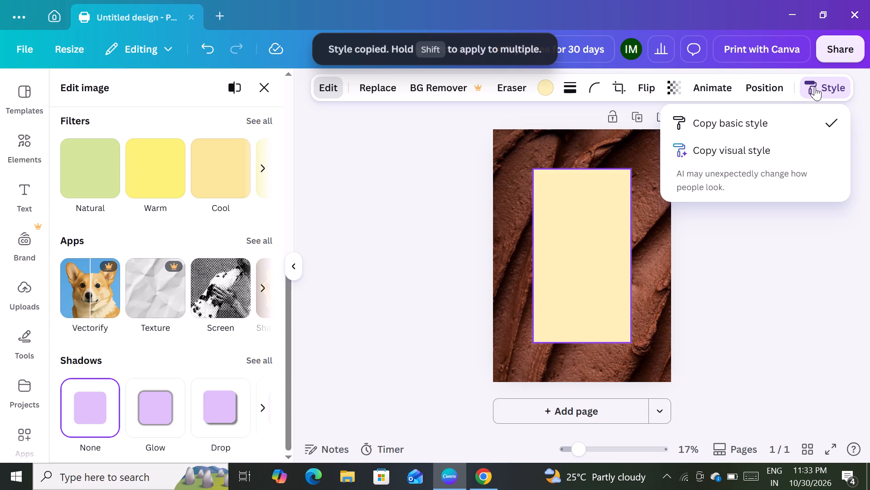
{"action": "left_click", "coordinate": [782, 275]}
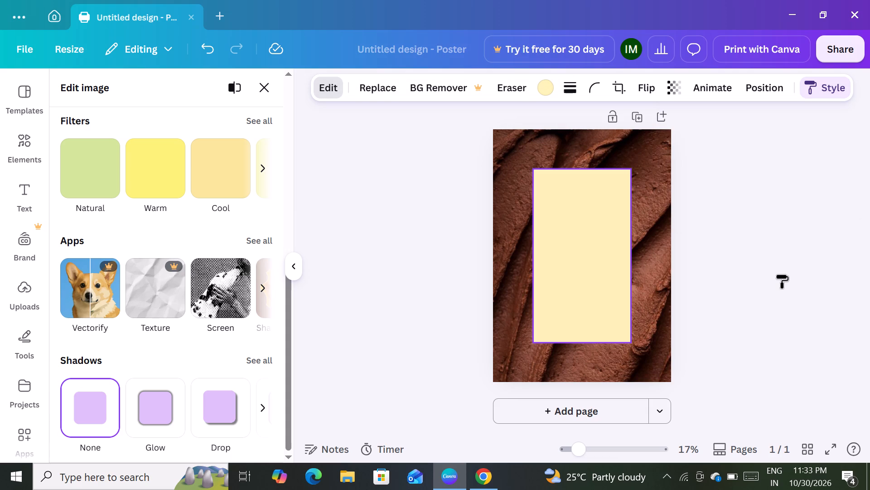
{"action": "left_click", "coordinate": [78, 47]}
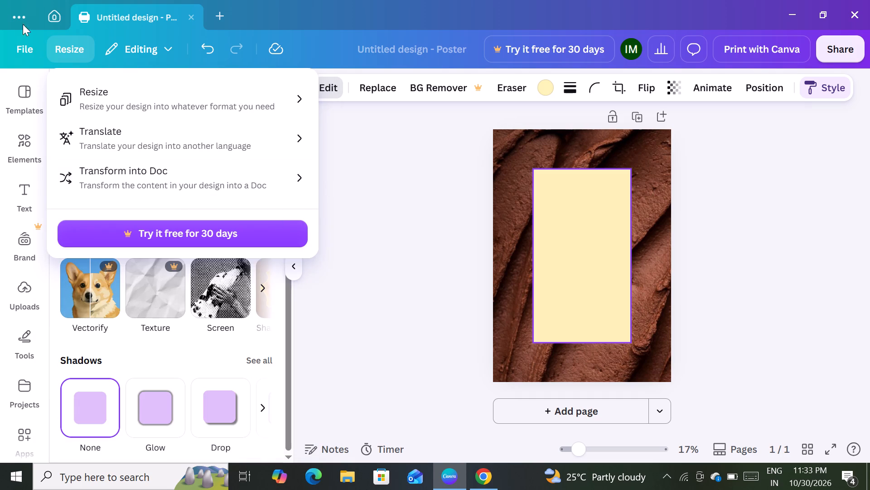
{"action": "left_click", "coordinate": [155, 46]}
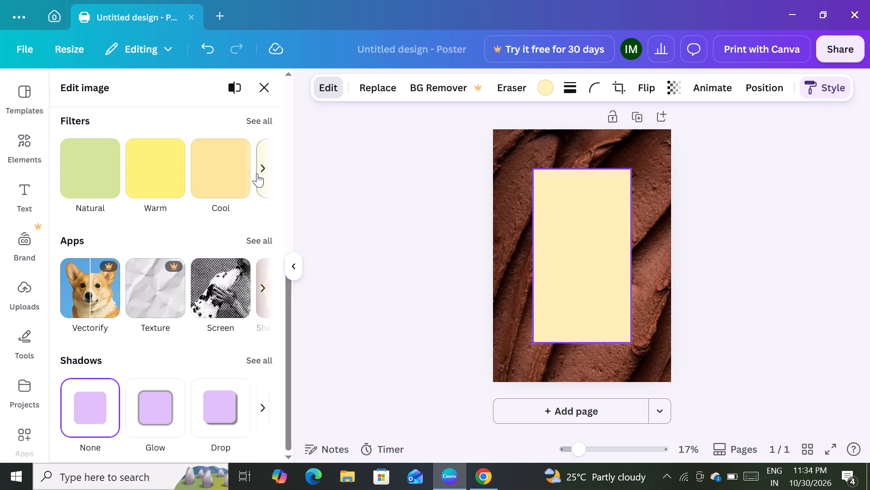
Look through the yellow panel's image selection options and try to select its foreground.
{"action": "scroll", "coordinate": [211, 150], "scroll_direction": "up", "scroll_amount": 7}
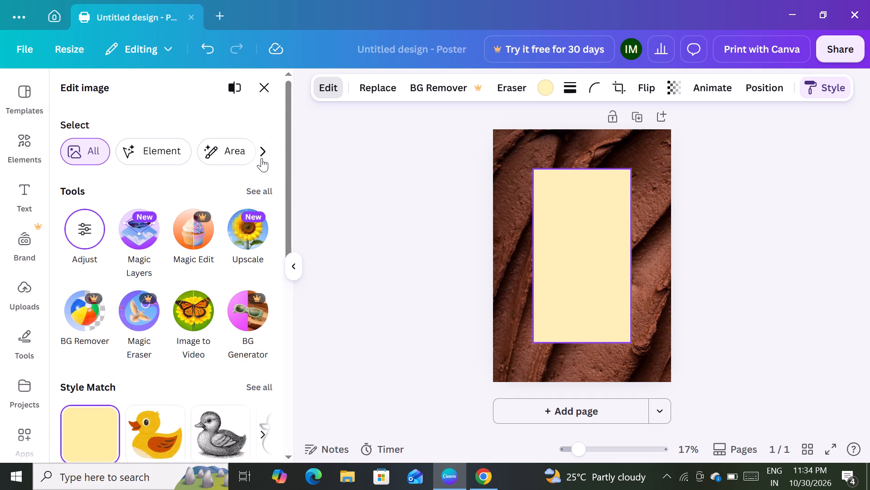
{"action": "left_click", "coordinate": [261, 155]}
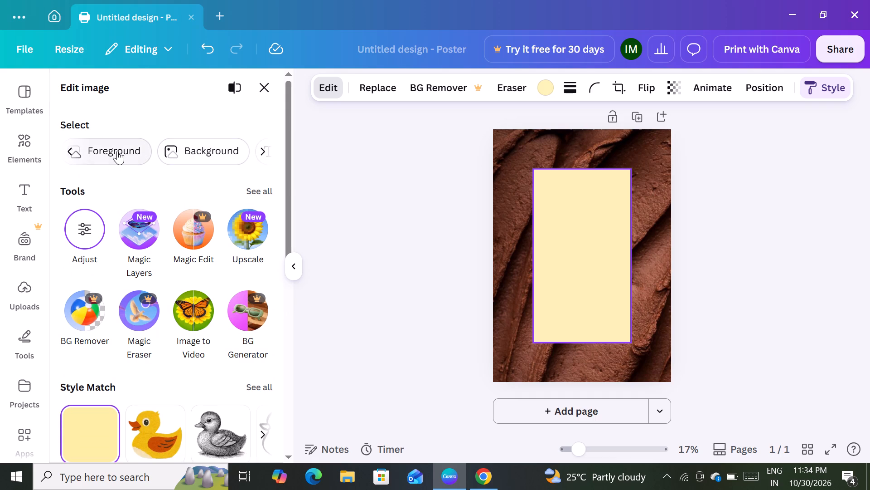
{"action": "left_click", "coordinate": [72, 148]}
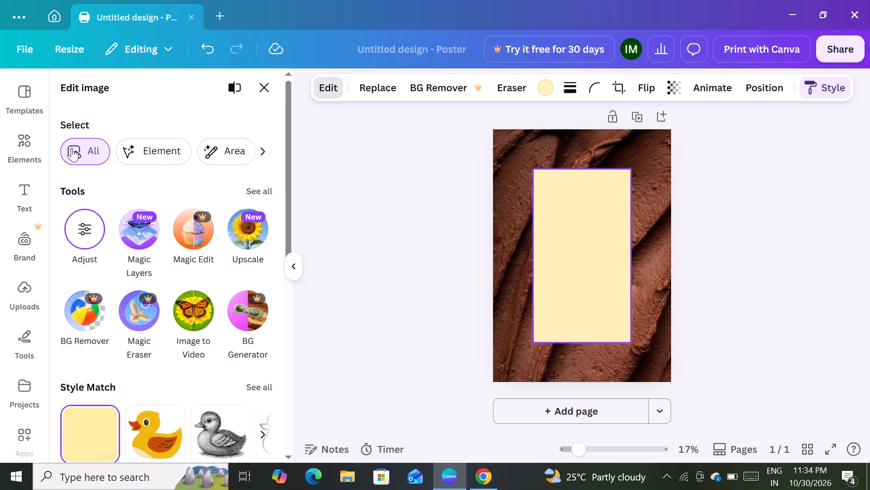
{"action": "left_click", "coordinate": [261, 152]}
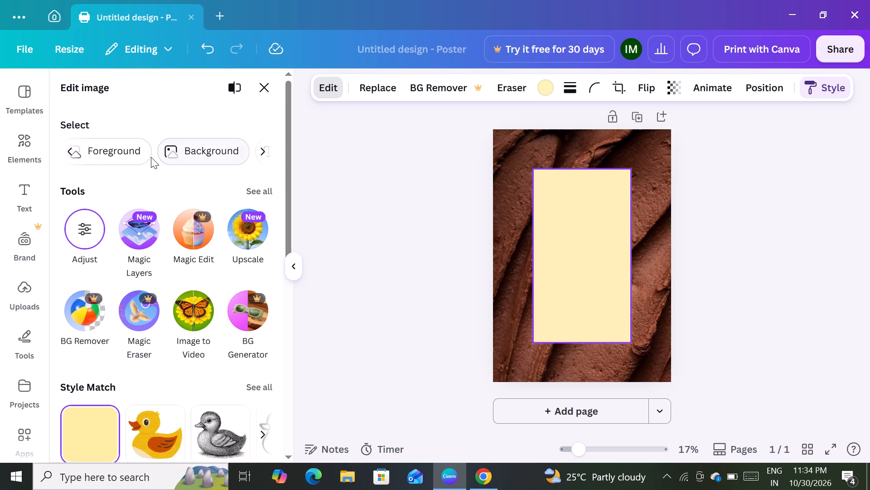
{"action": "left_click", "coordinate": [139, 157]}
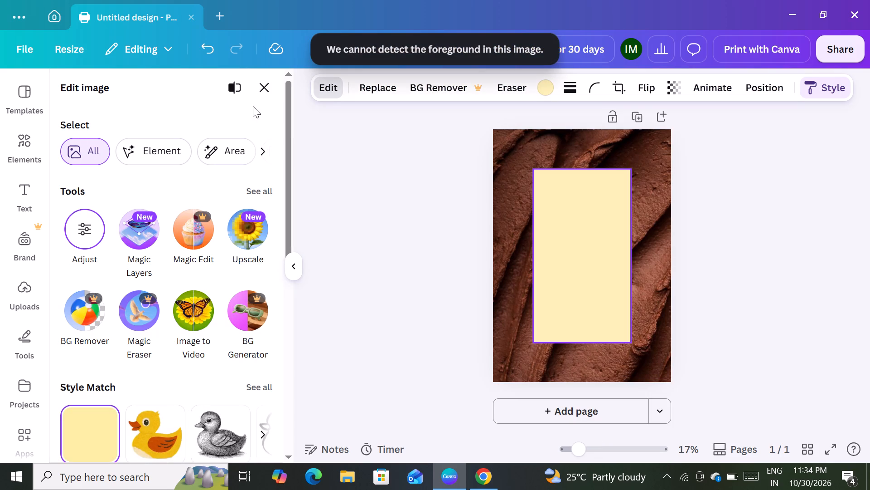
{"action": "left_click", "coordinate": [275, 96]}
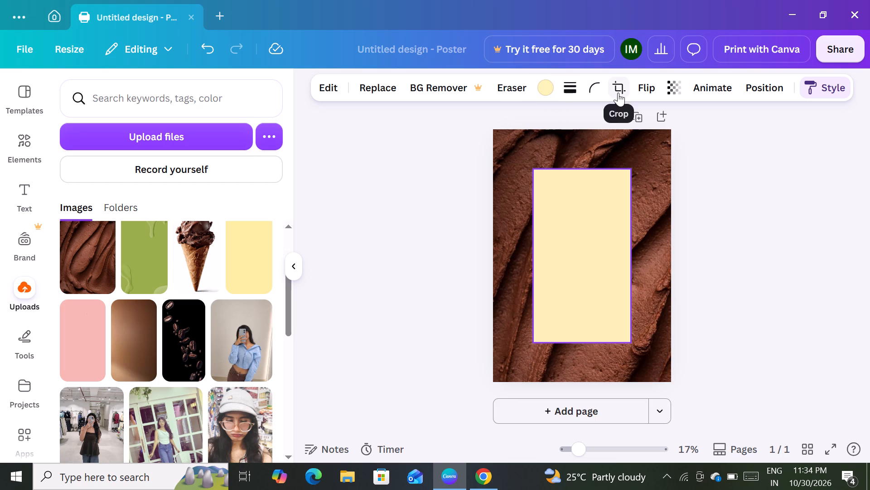
Set the yellow panel's corner rounding to 100.
{"action": "left_click", "coordinate": [594, 93]}
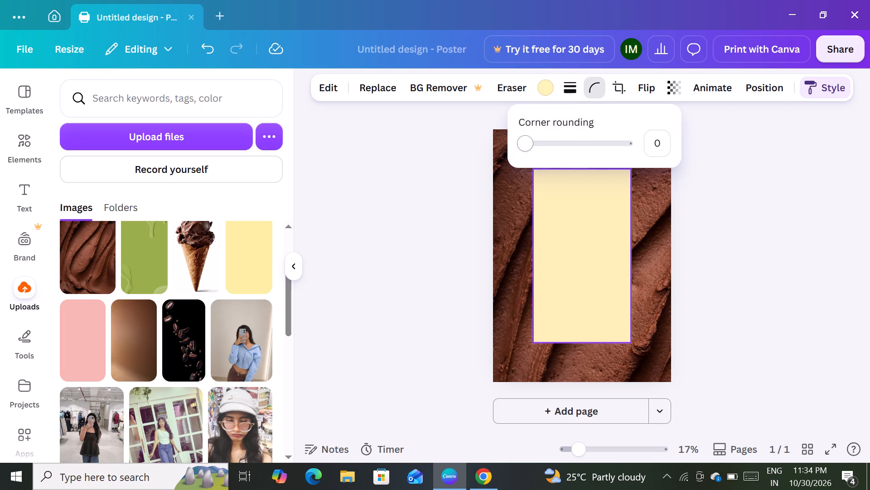
{"action": "left_click_drag", "start_coordinate": [532, 145], "coordinate": [619, 136]}
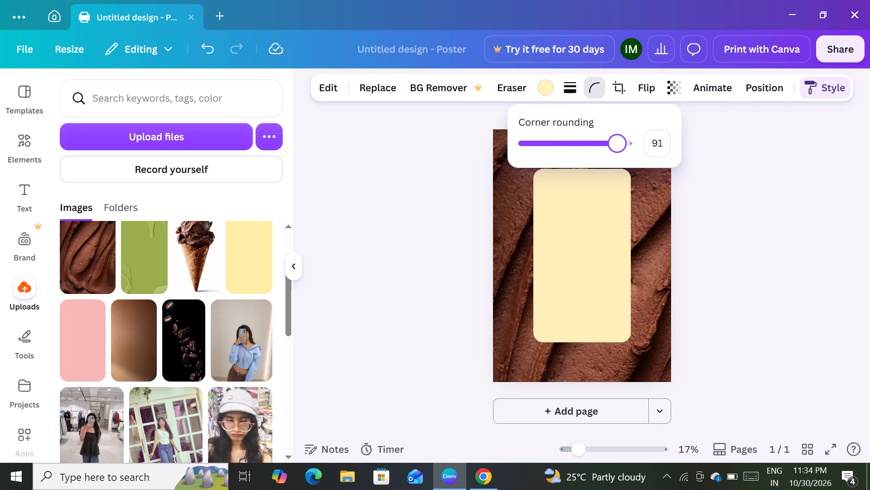
{"action": "left_click_drag", "start_coordinate": [619, 136], "coordinate": [690, 134]}
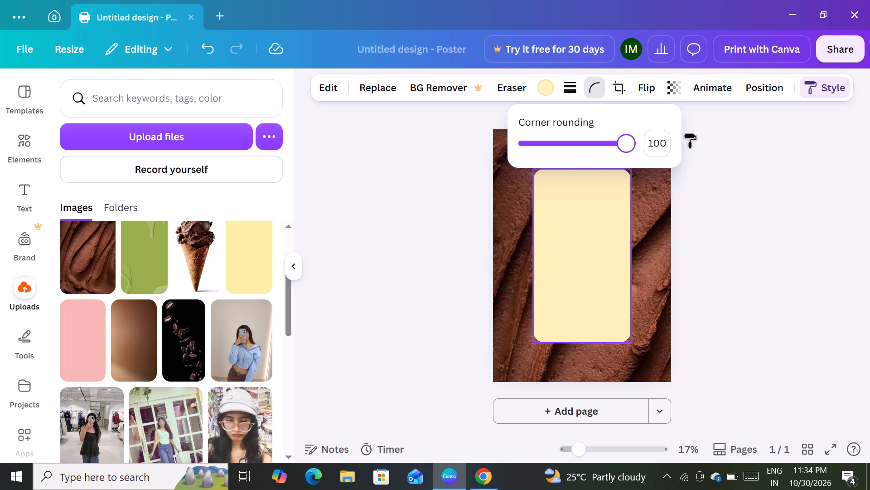
{"action": "left_click", "coordinate": [708, 244]}
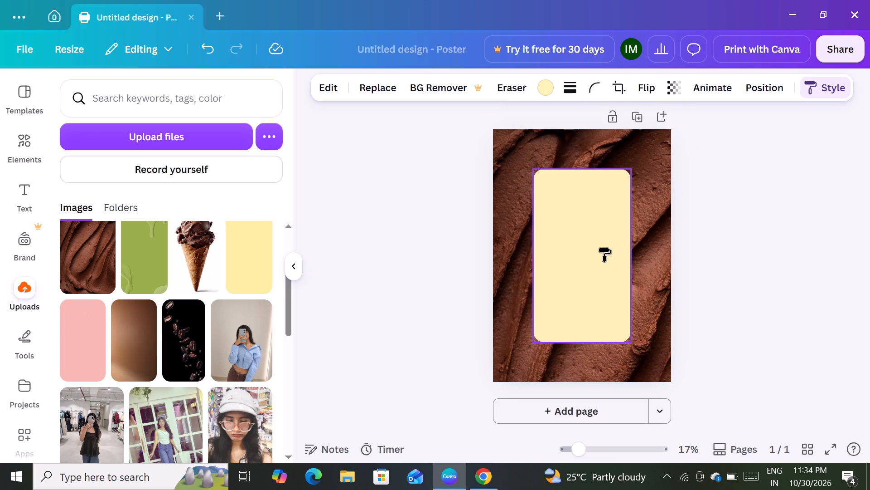
Move the rounded yellow panel down and left so its left edge meets the page margin.
{"action": "left_click_drag", "start_coordinate": [604, 248], "coordinate": [577, 266]}
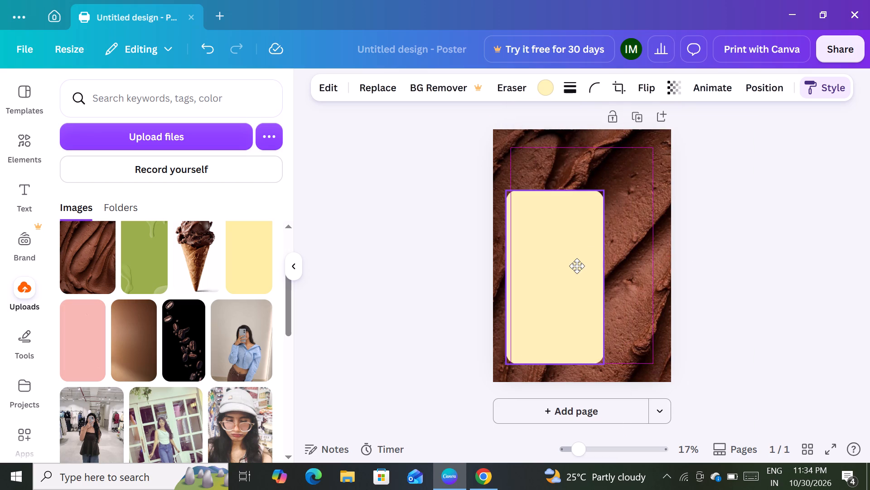
{"action": "left_click_drag", "start_coordinate": [577, 266], "coordinate": [575, 266]}
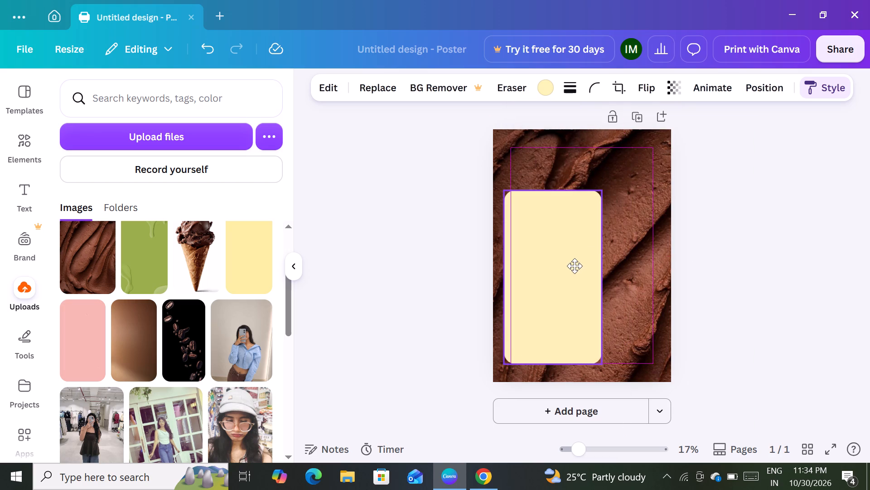
{"action": "left_click_drag", "start_coordinate": [575, 266], "coordinate": [577, 266]}
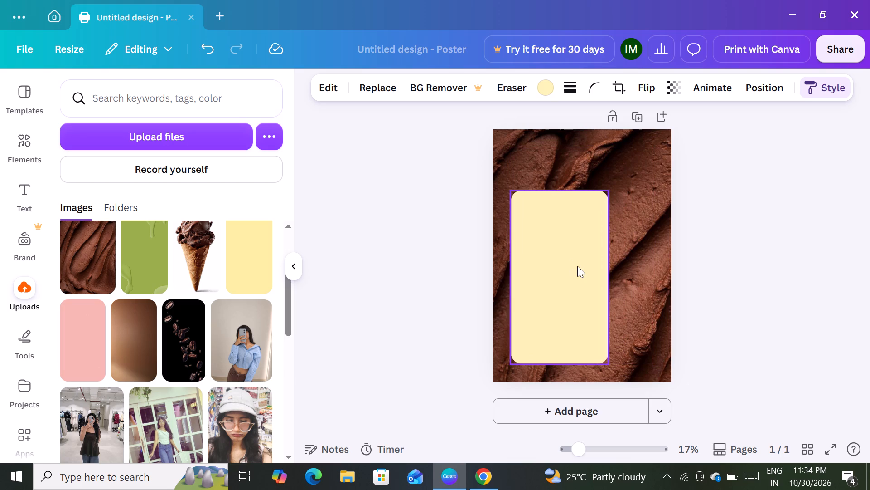
{"action": "left_click", "coordinate": [577, 266]}
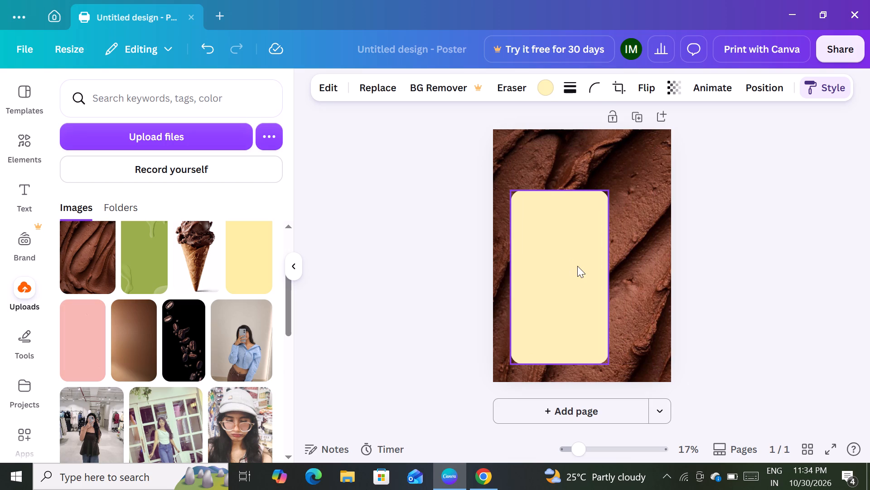
{"action": "left_click", "coordinate": [576, 266]}
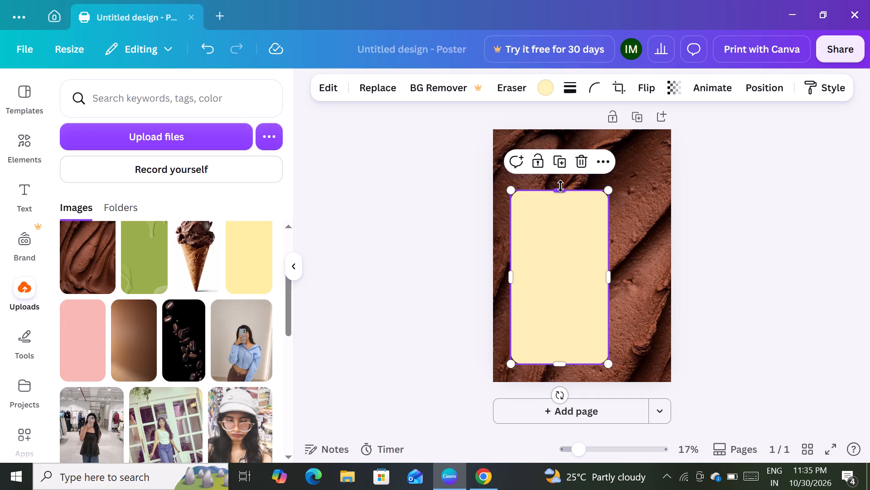
Make the yellow panel taller by extending its top edge upward.
{"action": "left_click_drag", "start_coordinate": [561, 190], "coordinate": [559, 186]}
{"action": "left_click_drag", "start_coordinate": [559, 186], "coordinate": [554, 164]}
Reposition the taller yellow panel close to the page's left edge, centred vertically on the poster.
{"action": "left_click_drag", "start_coordinate": [541, 203], "coordinate": [539, 189]}
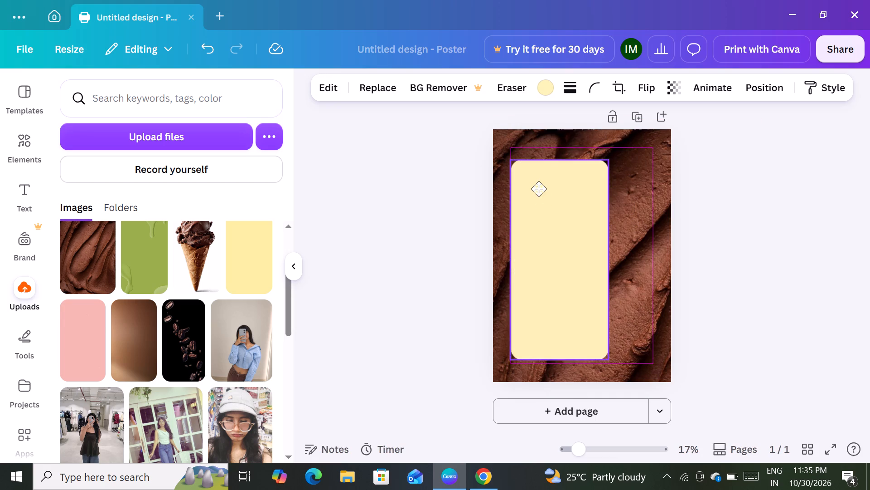
{"action": "left_click_drag", "start_coordinate": [539, 189], "coordinate": [537, 189]}
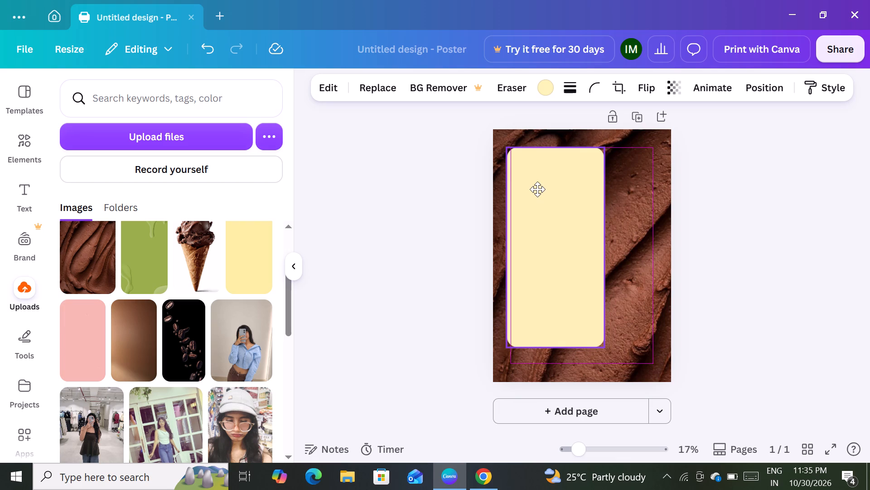
{"action": "left_click_drag", "start_coordinate": [537, 189], "coordinate": [532, 190]}
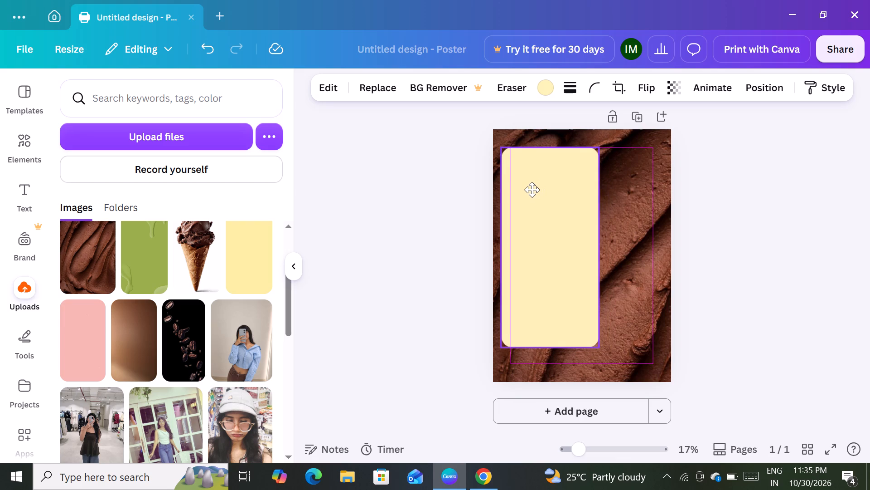
{"action": "left_click_drag", "start_coordinate": [532, 190], "coordinate": [533, 190]}
{"action": "left_click", "coordinate": [410, 208]}
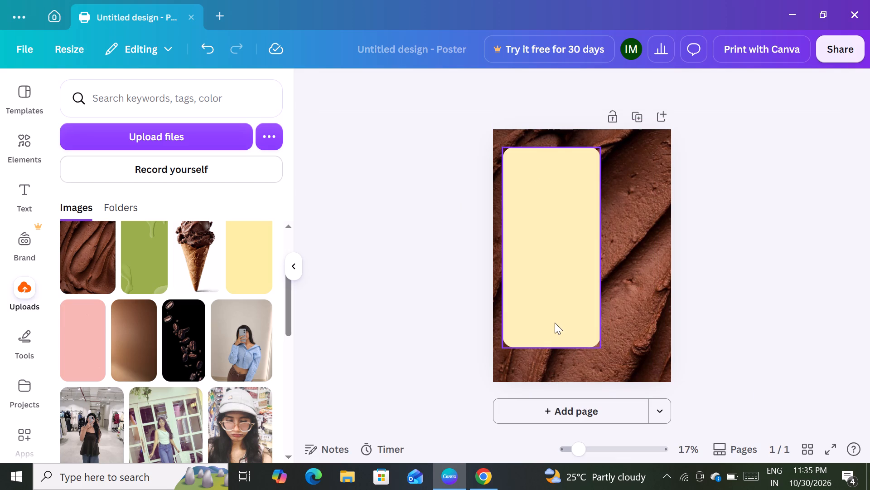
{"action": "left_click_drag", "start_coordinate": [555, 323], "coordinate": [555, 329]}
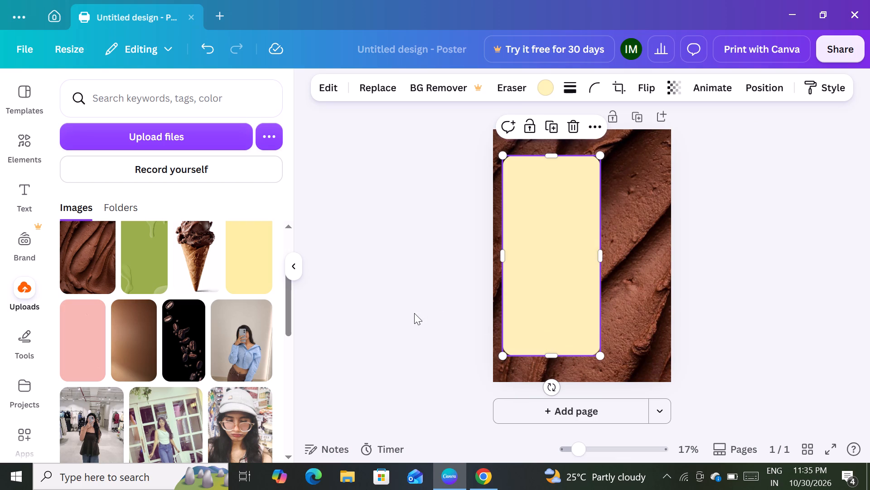
{"action": "left_click", "coordinate": [414, 313]}
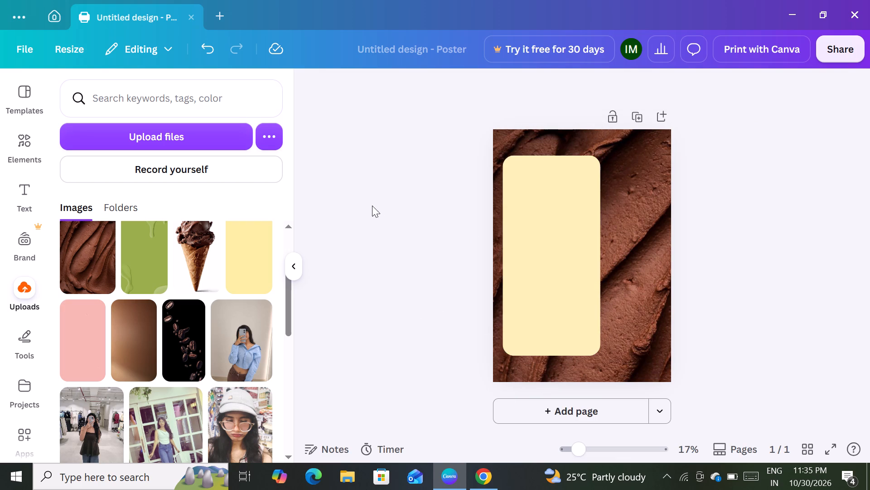
Add the recently used chocolate cone with nuts and marshmallows and shrink it to about half the page width.
{"action": "left_click", "coordinate": [36, 130]}
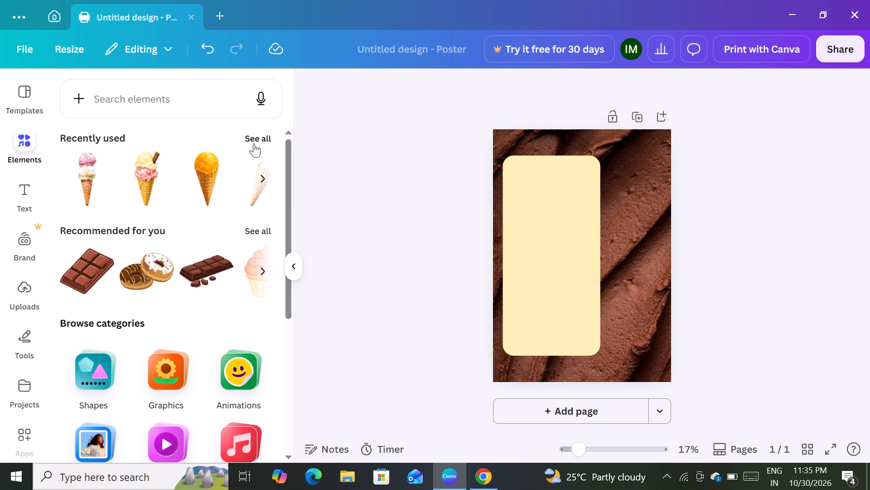
{"action": "left_click", "coordinate": [260, 132]}
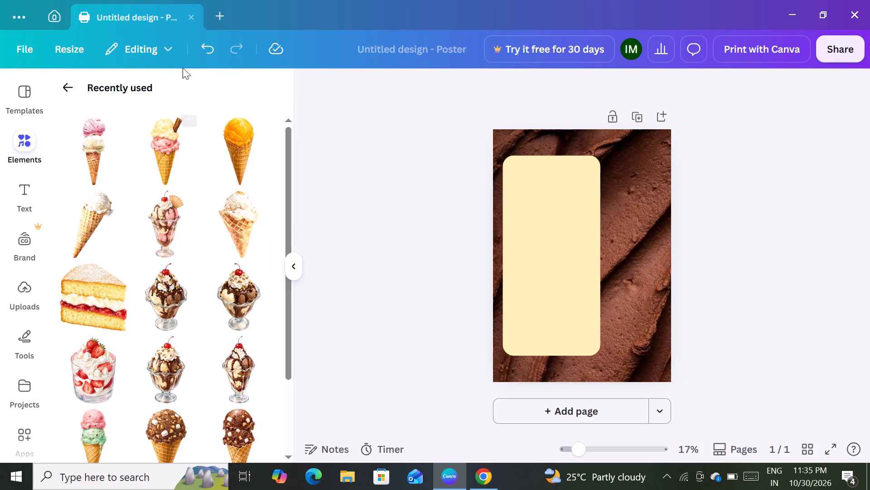
{"action": "scroll", "coordinate": [114, 326], "scroll_direction": "down", "scroll_amount": 2}
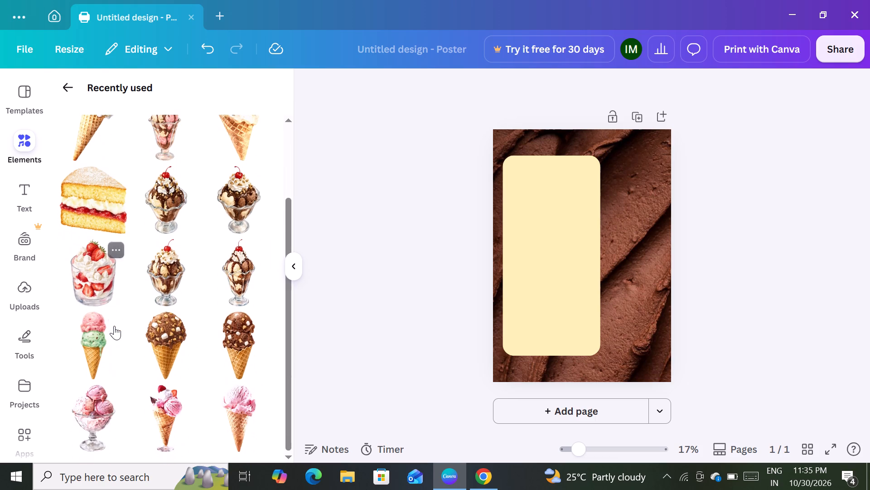
{"action": "left_click", "coordinate": [166, 348]}
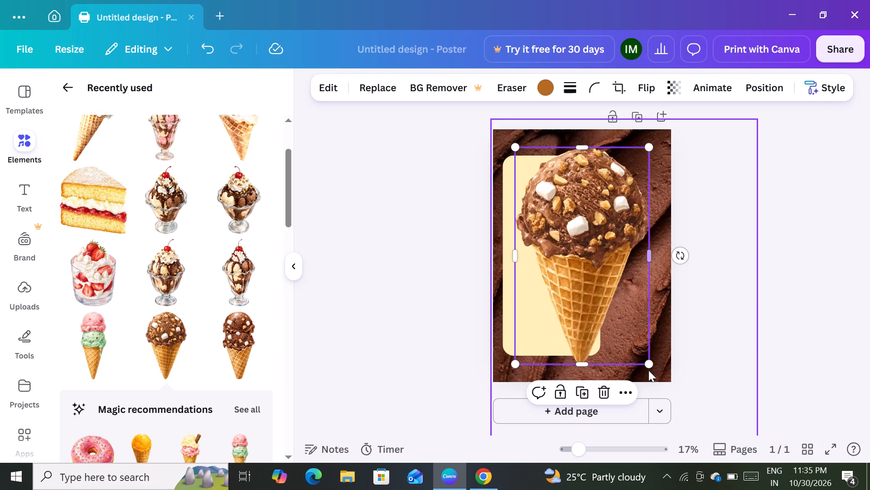
{"action": "left_click_drag", "start_coordinate": [648, 362], "coordinate": [565, 316]}
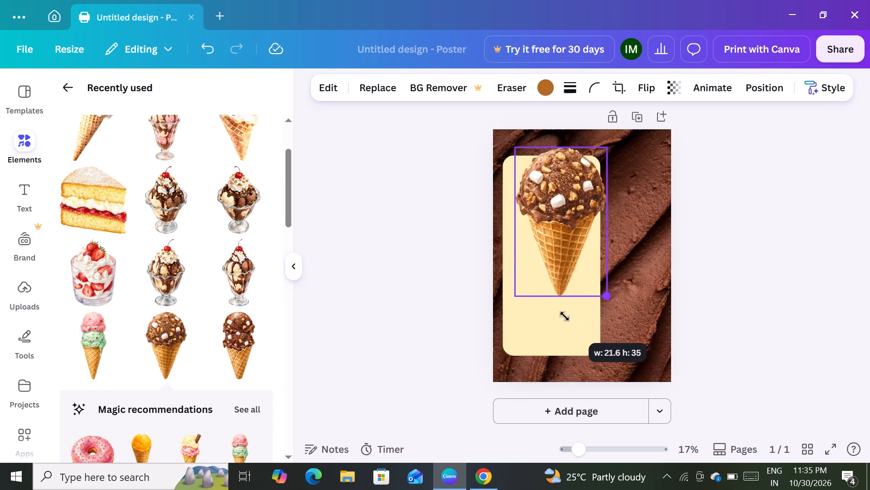
{"action": "left_click_drag", "start_coordinate": [565, 316], "coordinate": [563, 316]}
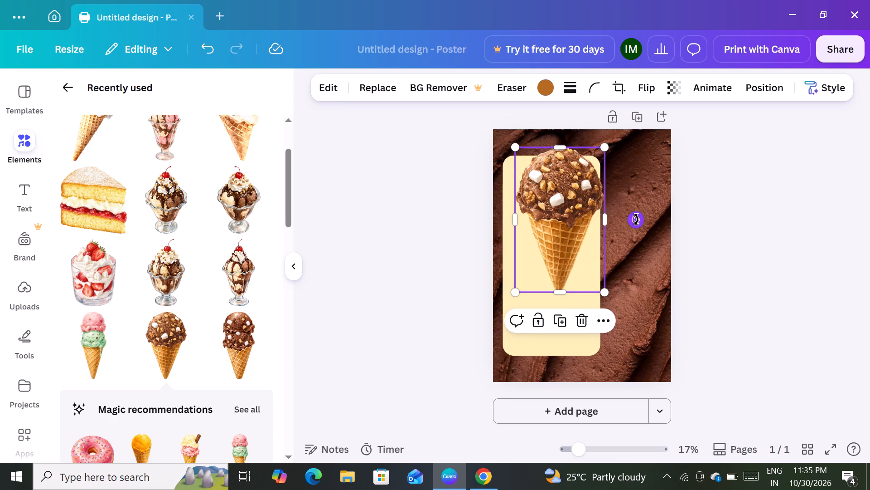
Tilt the chocolate cone clockwise and position it over the yellow panel, with the scoop overlapping the panel's right edge.
{"action": "left_click_drag", "start_coordinate": [636, 220], "coordinate": [622, 250]}
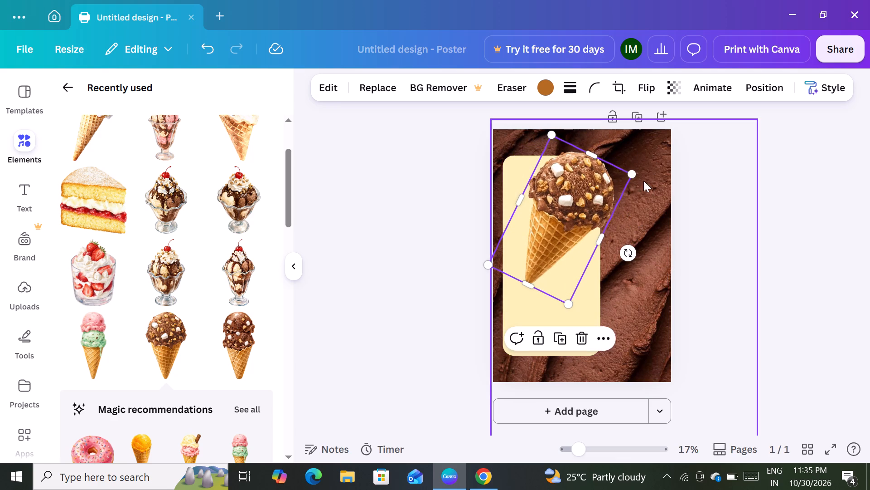
{"action": "left_click_drag", "start_coordinate": [628, 249], "coordinate": [642, 244]}
{"action": "left_click_drag", "start_coordinate": [581, 206], "coordinate": [640, 271]}
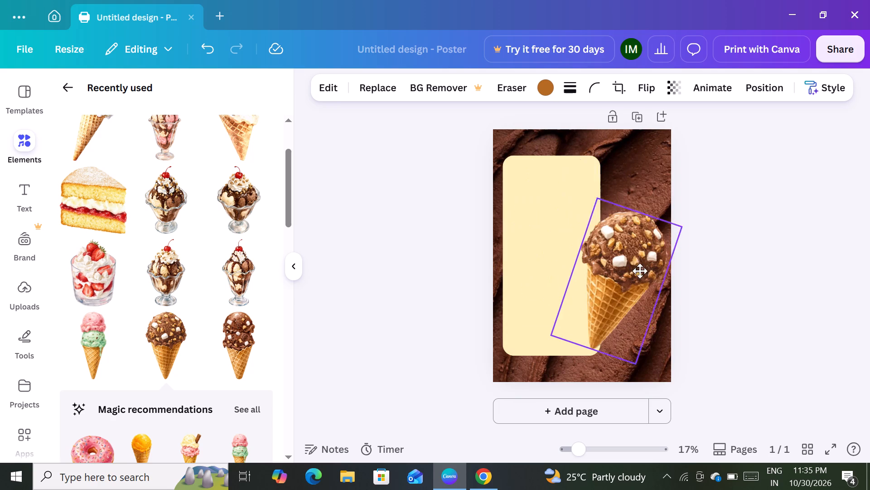
{"action": "left_click_drag", "start_coordinate": [640, 271], "coordinate": [601, 234]}
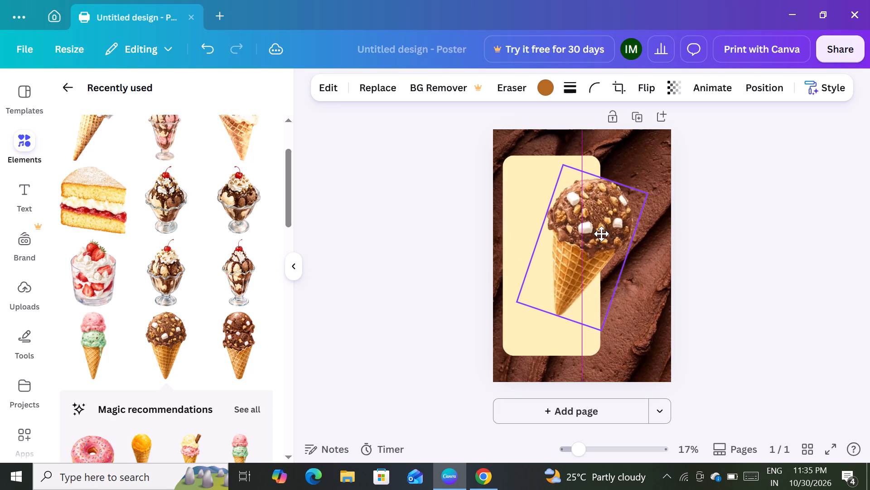
{"action": "left_click_drag", "start_coordinate": [601, 234], "coordinate": [597, 247]}
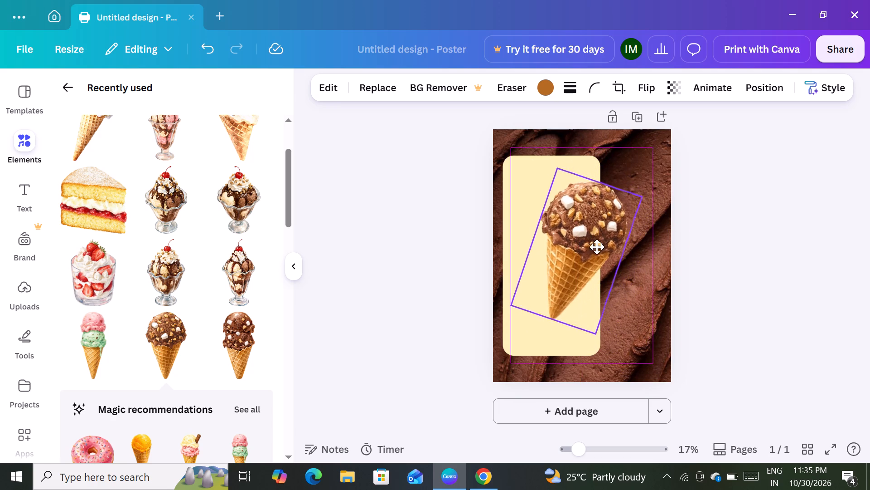
{"action": "left_click_drag", "start_coordinate": [597, 247], "coordinate": [587, 247]}
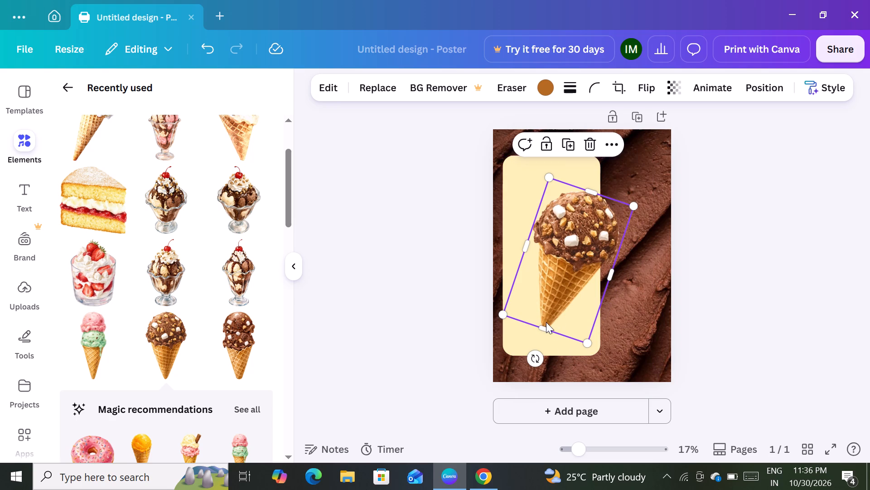
Lengthen the tilted cone from its tip until it nearly spans the panel's height, and centre it vertically on the poster.
{"action": "left_click_drag", "start_coordinate": [544, 326], "coordinate": [541, 343]}
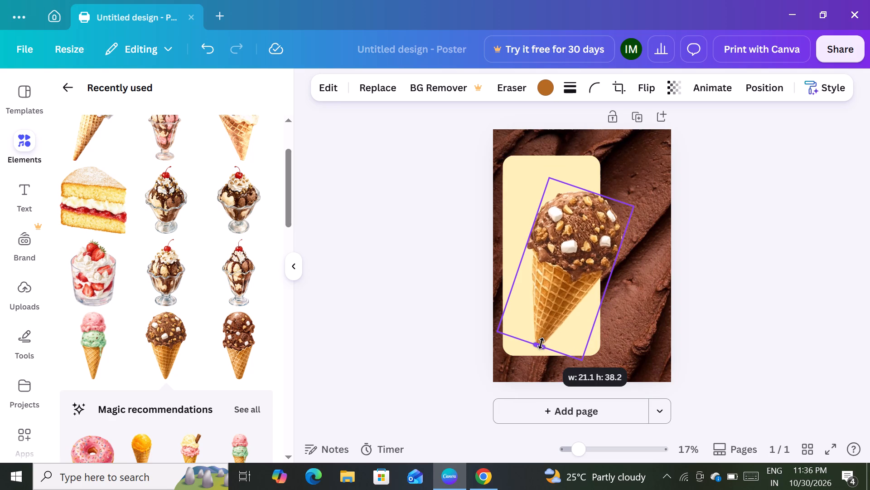
{"action": "left_click_drag", "start_coordinate": [541, 343], "coordinate": [539, 351]}
{"action": "left_click_drag", "start_coordinate": [539, 351], "coordinate": [548, 318]}
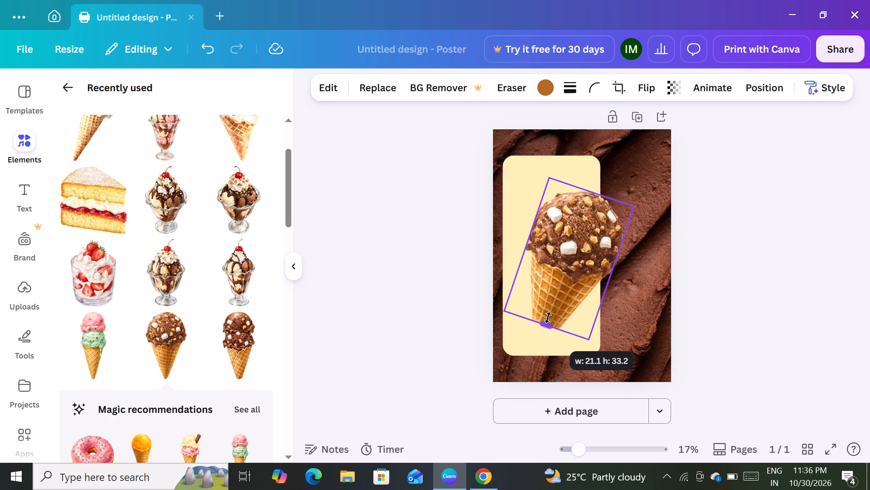
{"action": "left_click_drag", "start_coordinate": [548, 318], "coordinate": [531, 370]}
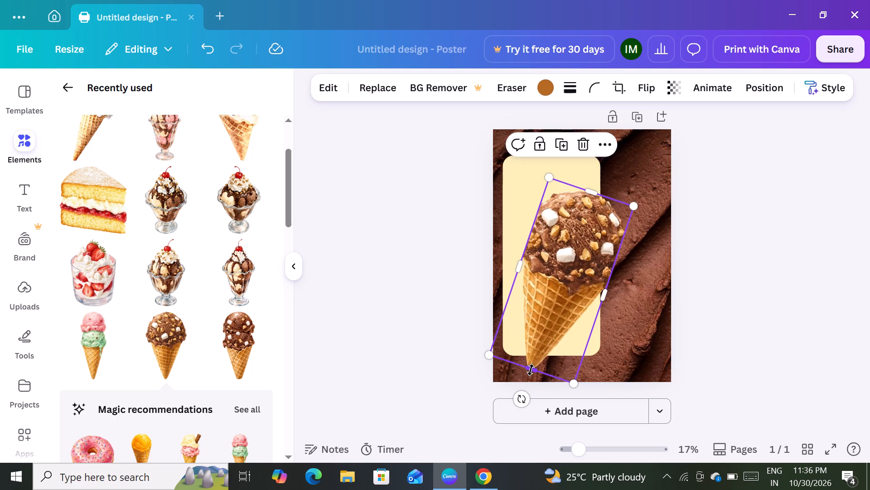
{"action": "left_click_drag", "start_coordinate": [558, 272], "coordinate": [564, 246]}
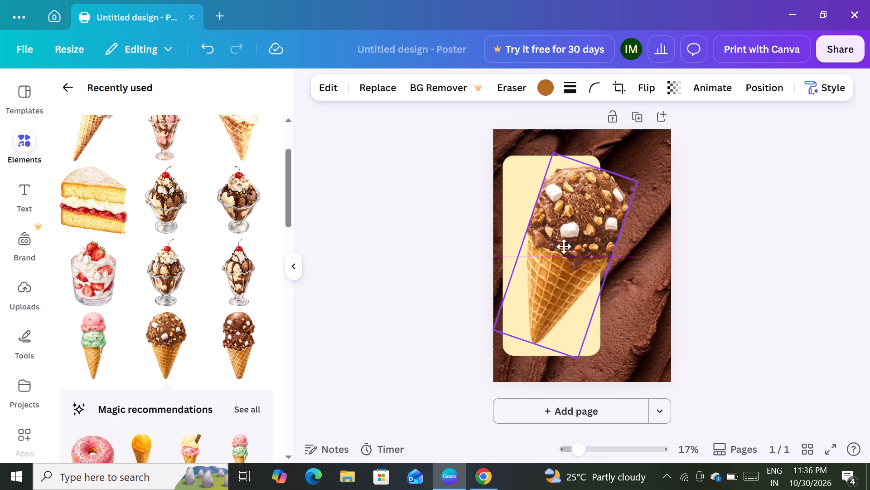
{"action": "left_click_drag", "start_coordinate": [564, 246], "coordinate": [564, 251]}
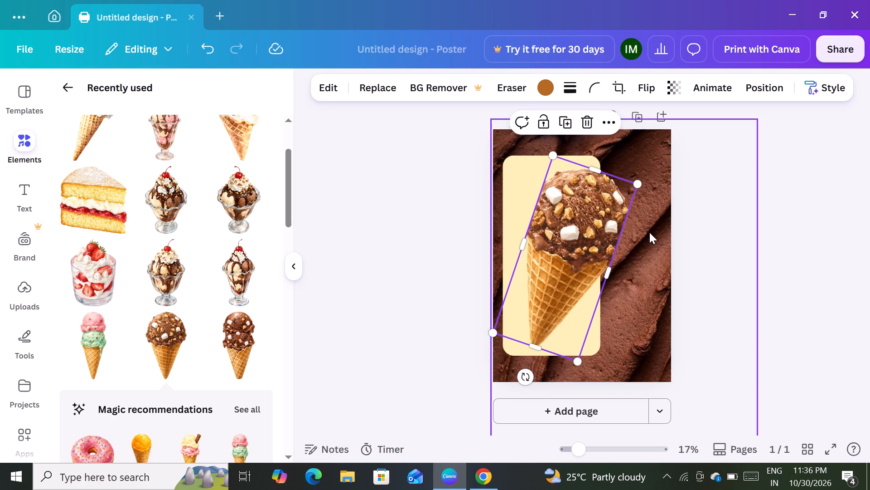
{"action": "left_click", "coordinate": [716, 236]}
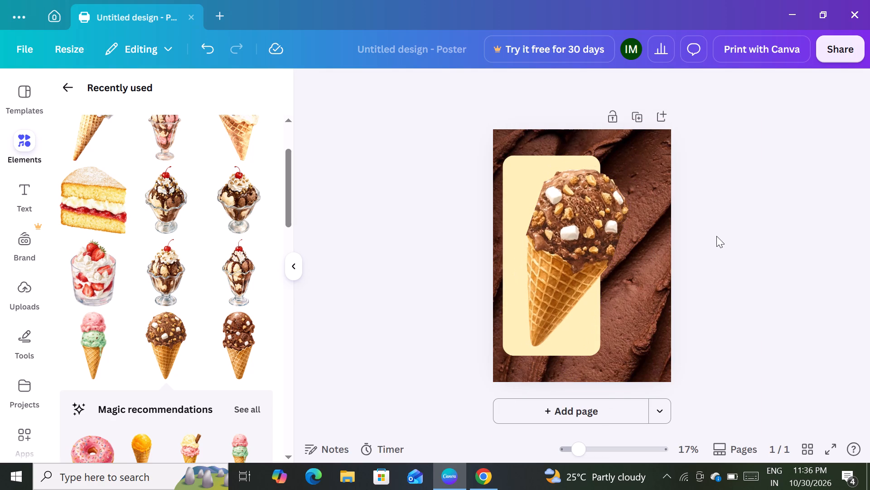
Widen the cone's image frame on both long sides to uncover the cropped edges of the scoop.
{"action": "left_click", "coordinate": [623, 205]}
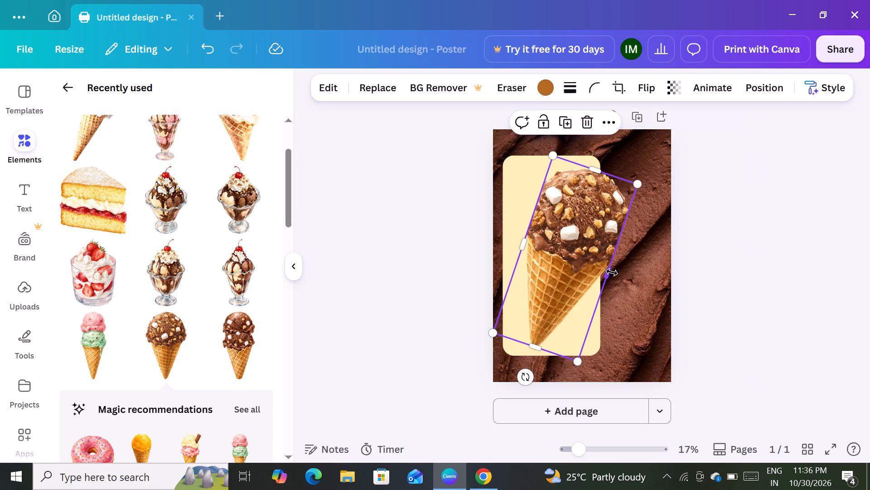
{"action": "left_click_drag", "start_coordinate": [610, 272], "coordinate": [613, 275]}
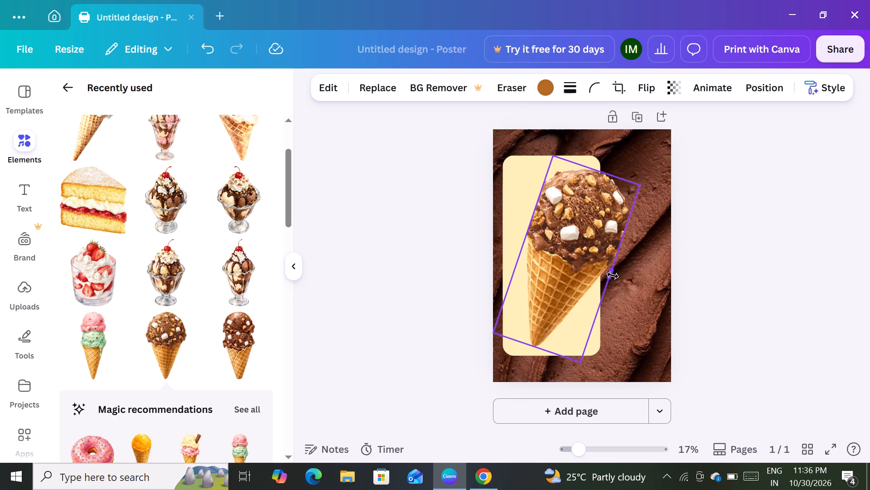
{"action": "left_click_drag", "start_coordinate": [613, 275], "coordinate": [615, 280]}
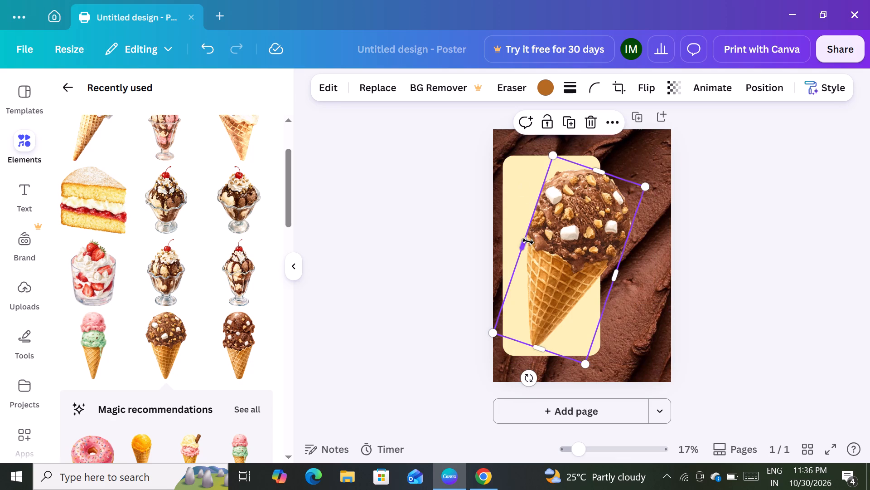
{"action": "left_click_drag", "start_coordinate": [527, 245], "coordinate": [514, 244]}
{"action": "left_click", "coordinate": [445, 236]}
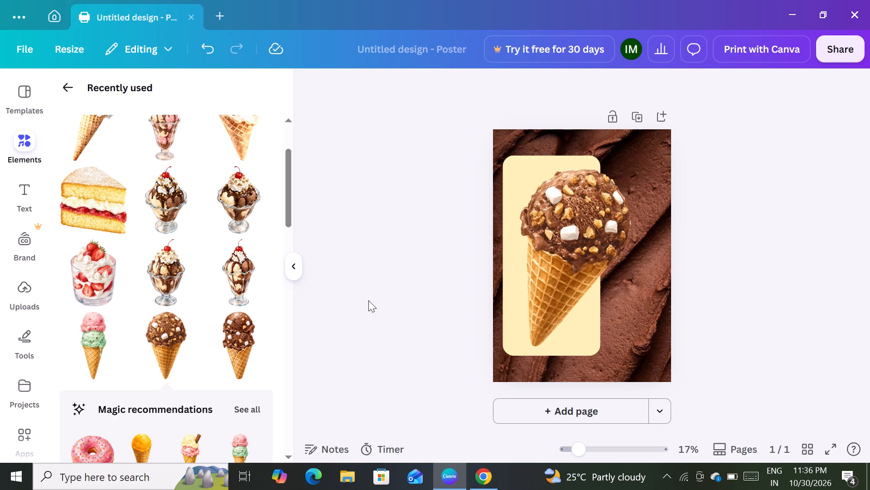
Tilt the cone slightly further clockwise and nudge it up, keeping its tip inside the yellow panel.
{"action": "left_click", "coordinate": [502, 308]}
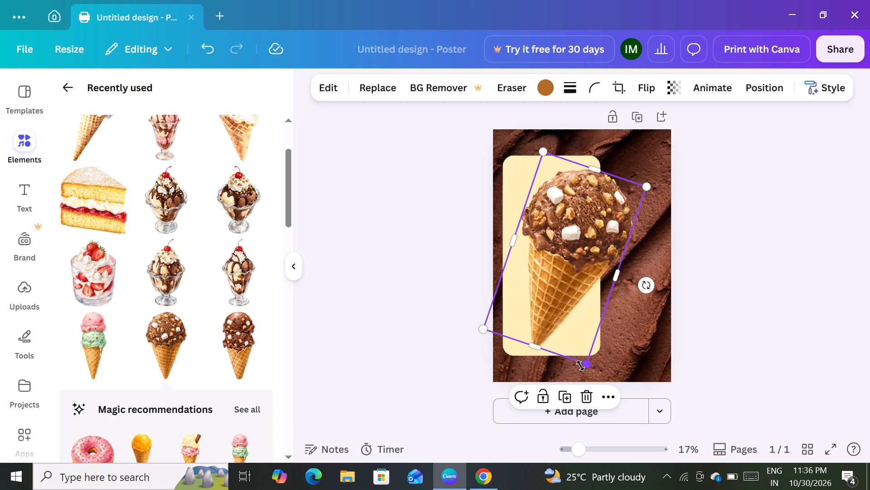
{"action": "left_click_drag", "start_coordinate": [585, 366], "coordinate": [581, 366]}
{"action": "left_click_drag", "start_coordinate": [581, 366], "coordinate": [580, 366]}
{"action": "left_click_drag", "start_coordinate": [647, 287], "coordinate": [634, 294]}
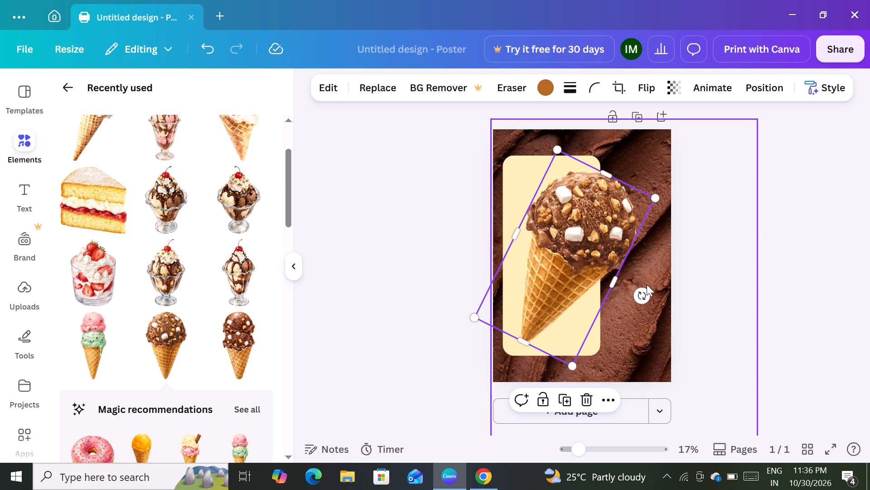
{"action": "left_click", "coordinate": [645, 300]}
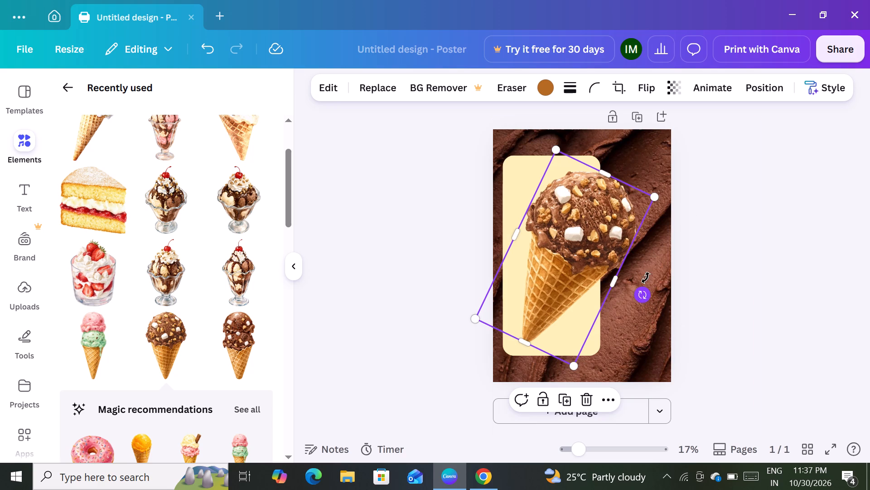
{"action": "left_click", "coordinate": [607, 222]}
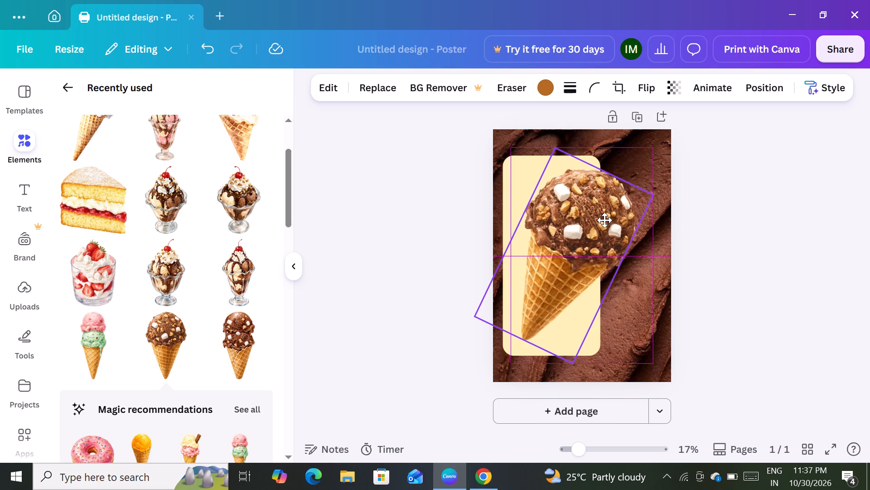
{"action": "left_click", "coordinate": [745, 159]}
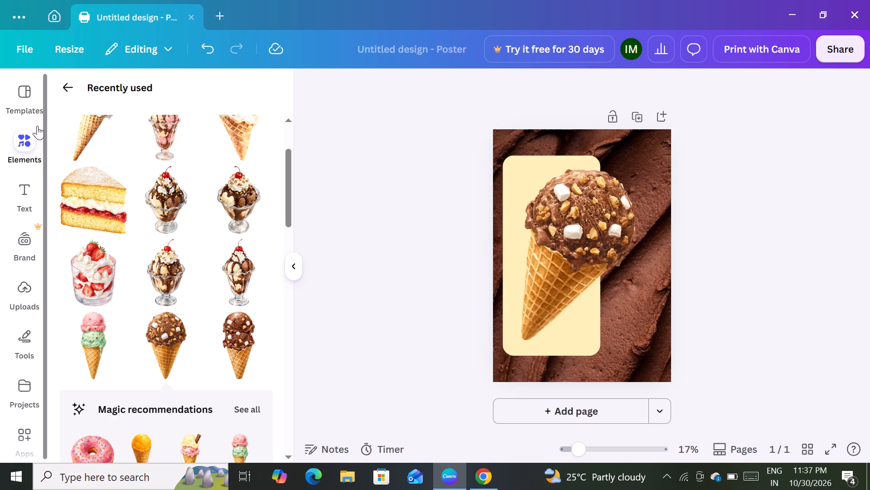
Add a new text box to the poster.
{"action": "left_click", "coordinate": [35, 195]}
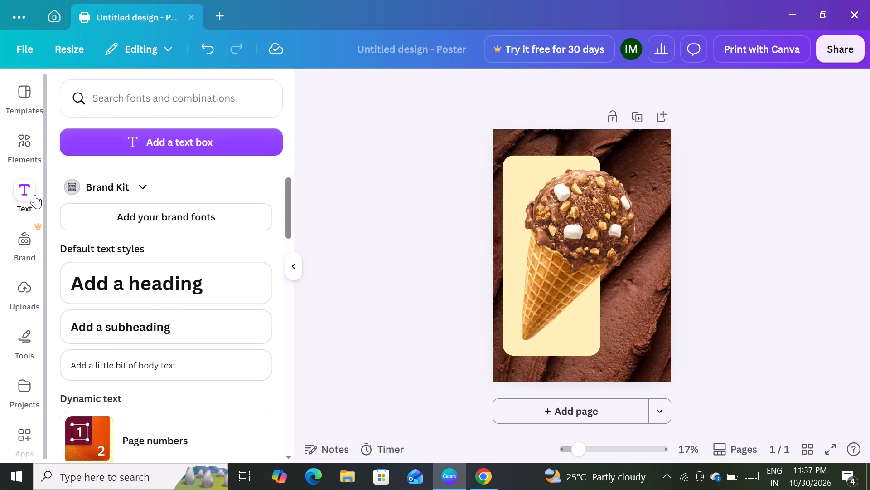
{"action": "left_click", "coordinate": [107, 143]}
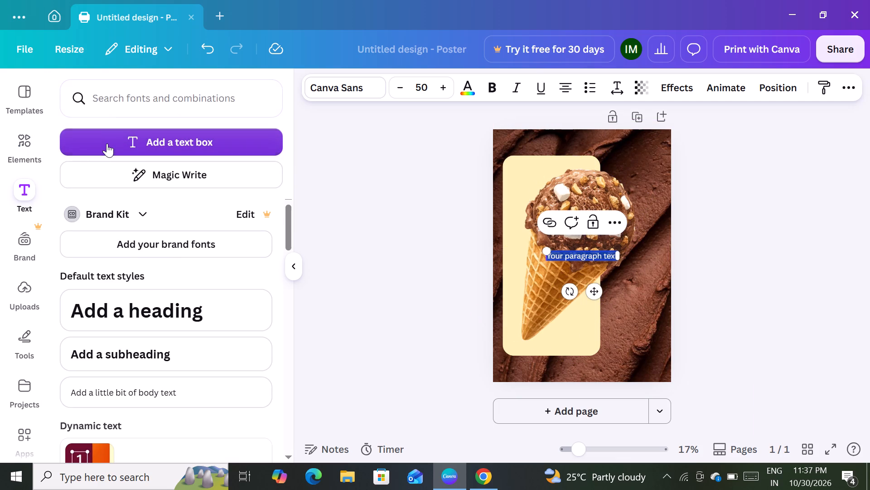
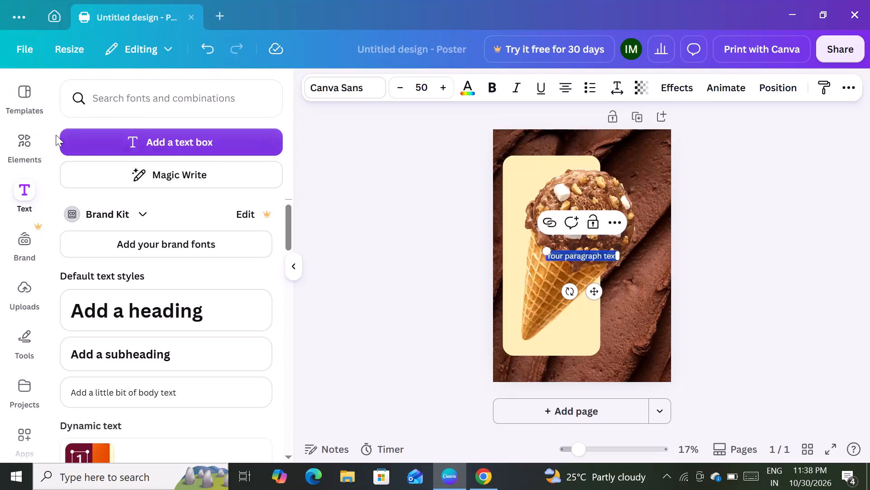
Move the new paragraph text box down so it sits across the yellow panel's lower-right edge, below the scoop.
{"action": "left_click", "coordinate": [24, 136]}
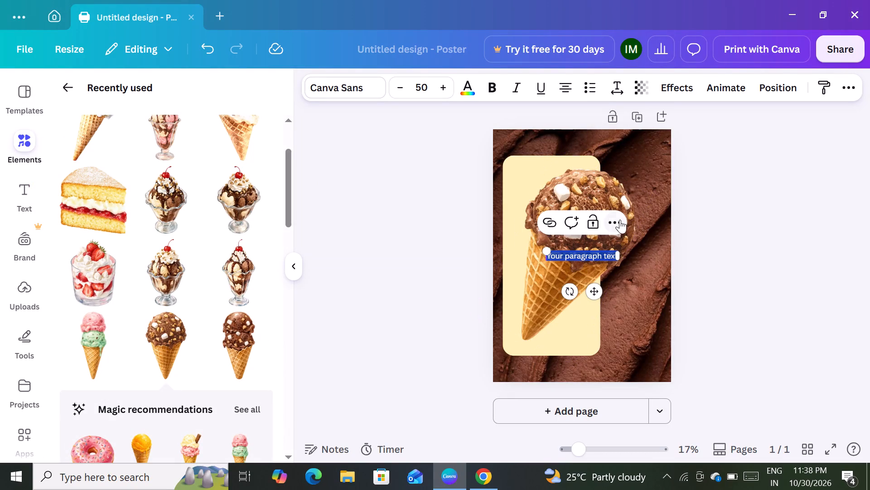
{"action": "left_click_drag", "start_coordinate": [594, 291], "coordinate": [624, 392]}
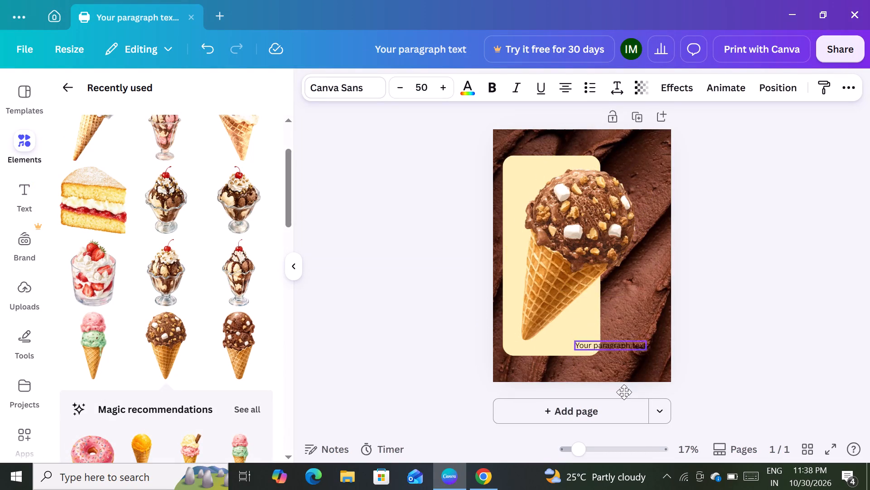
{"action": "left_click_drag", "start_coordinate": [624, 392], "coordinate": [628, 367]}
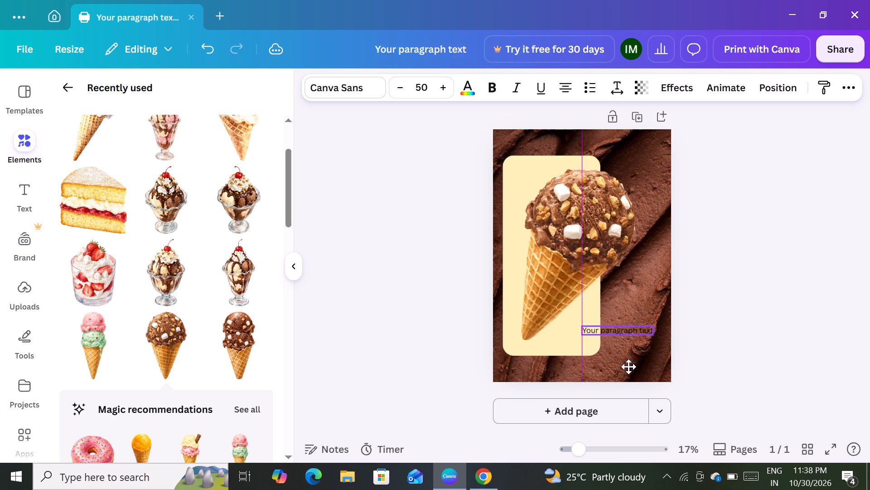
{"action": "left_click_drag", "start_coordinate": [628, 367], "coordinate": [614, 370]}
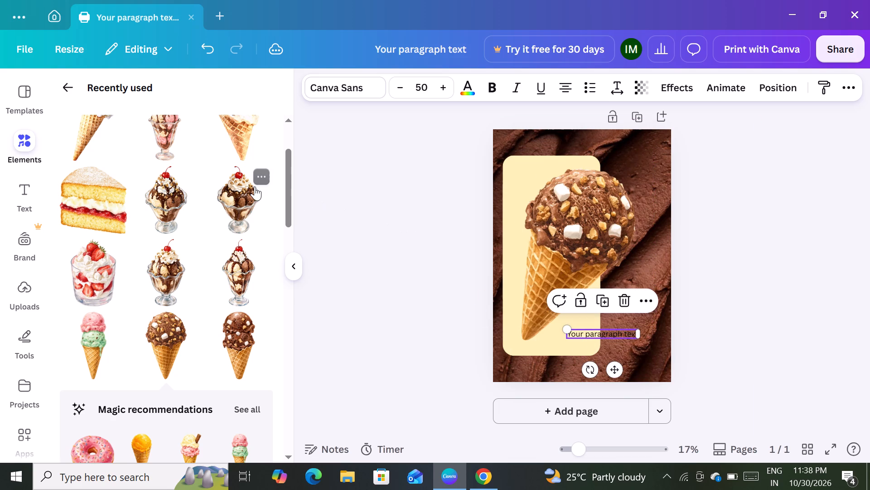
Search the elements library for "chocolate" and show all the graphics results.
{"action": "left_click", "coordinate": [64, 88]}
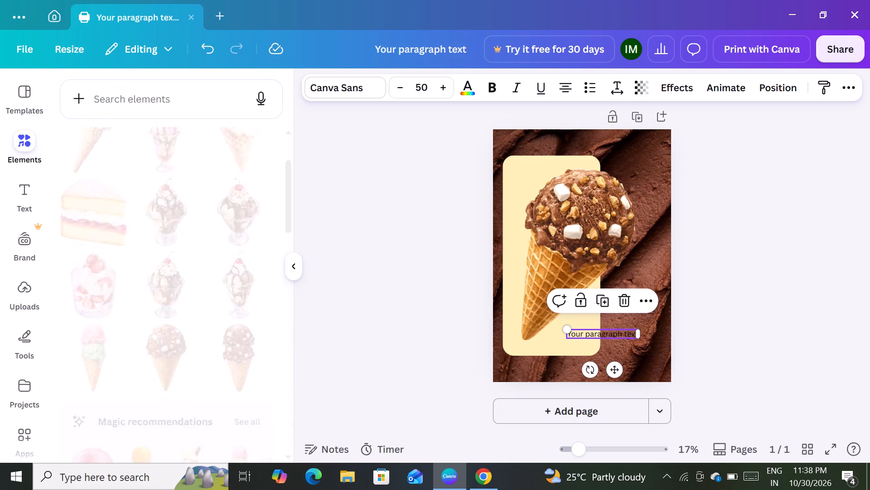
{"action": "left_click", "coordinate": [134, 98]}
{"action": "type", "text": "ch"}
{"action": "key", "text": "o"}
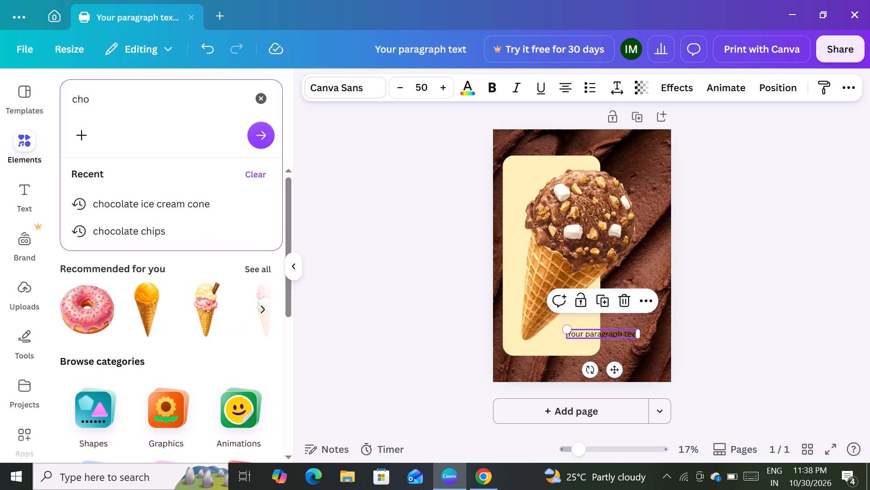
{"action": "type", "text": "col"}
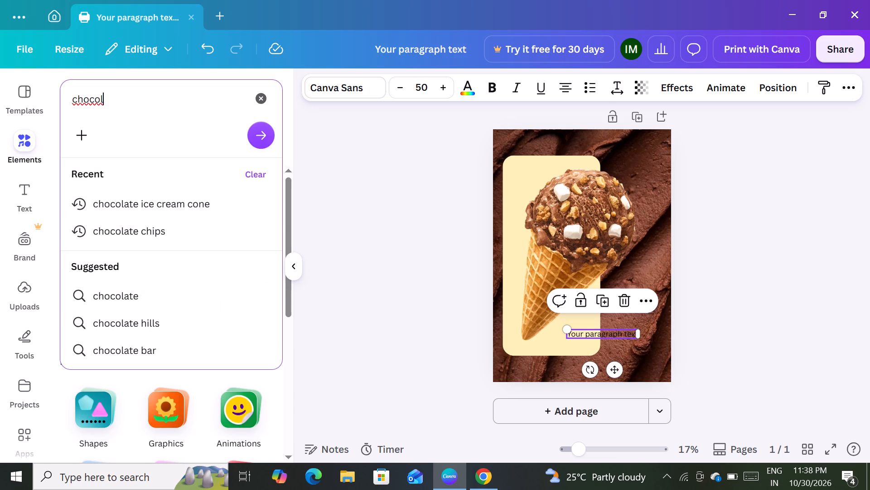
{"action": "key", "text": "a"}
{"action": "type", "text": "te"}
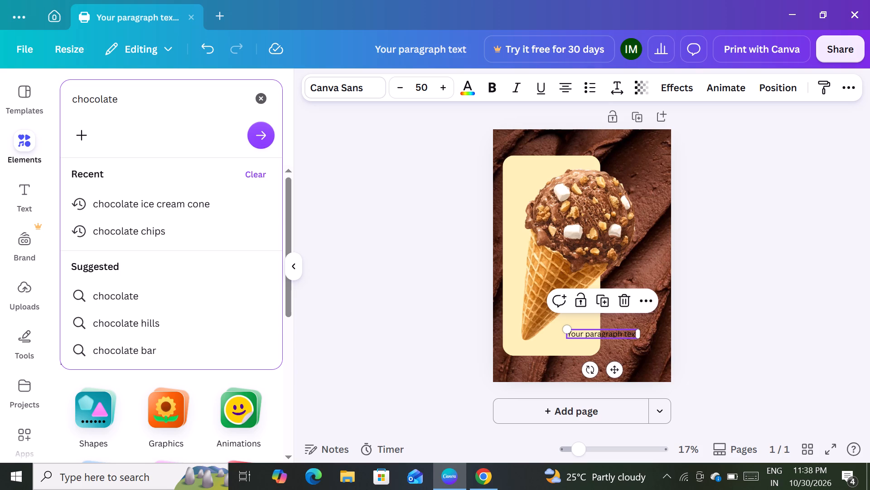
{"action": "key", "text": "Return"}
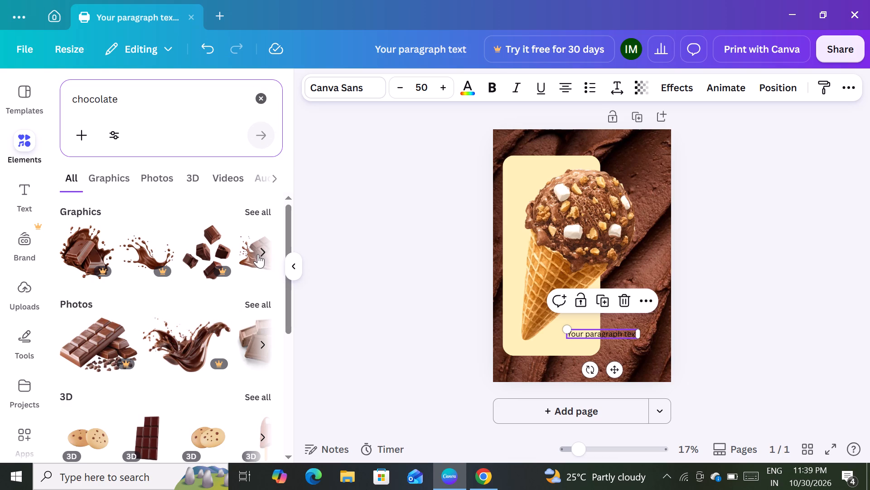
{"action": "left_click", "coordinate": [262, 209]}
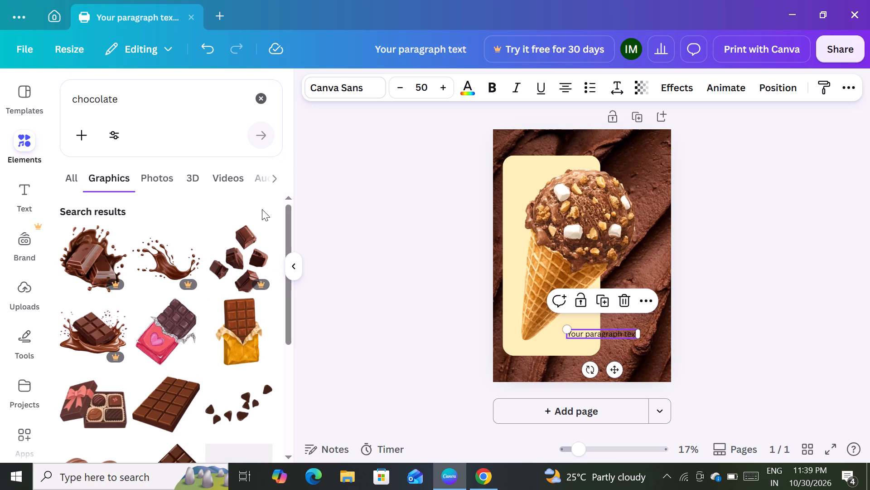
Look through the chocolate graphics, including bars, splashes, drips and chips, for a decoration that suits the poster.
{"action": "scroll", "coordinate": [119, 243], "scroll_direction": "down", "scroll_amount": 2}
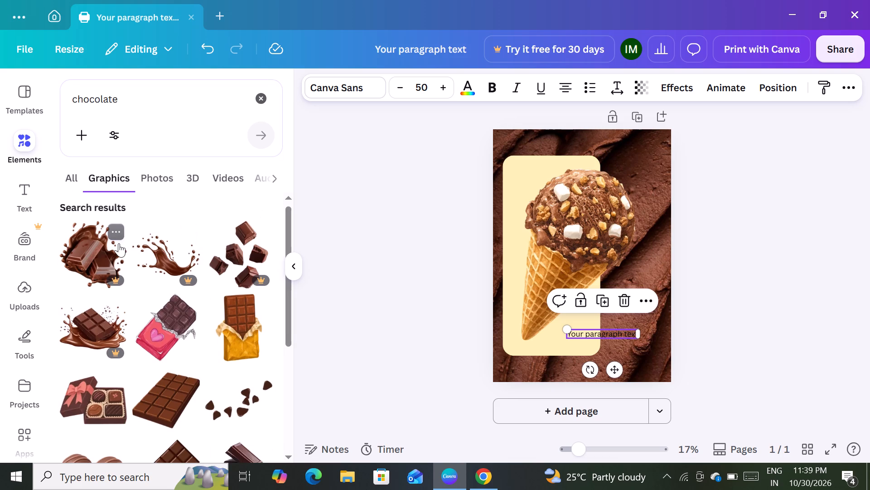
{"action": "scroll", "coordinate": [119, 243], "scroll_direction": "down", "scroll_amount": 3}
{"action": "scroll", "coordinate": [119, 243], "scroll_direction": "up", "scroll_amount": 6}
{"action": "scroll", "coordinate": [119, 243], "scroll_direction": "down", "scroll_amount": 5}
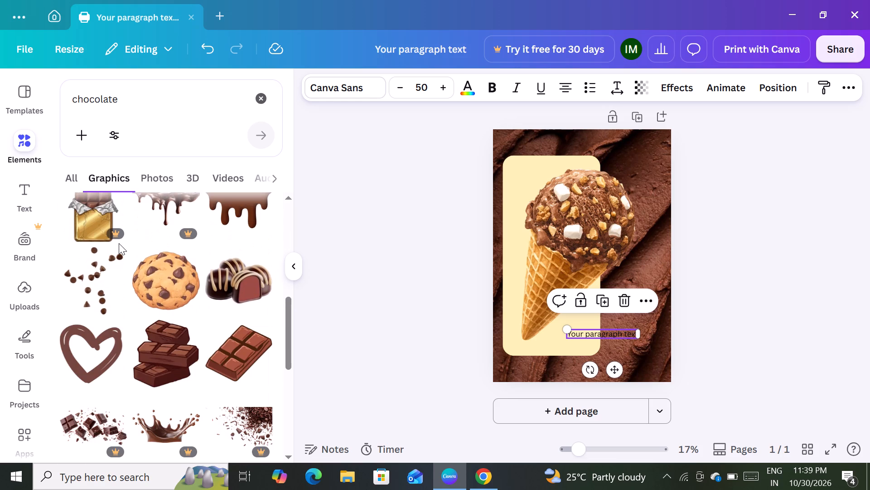
{"action": "scroll", "coordinate": [119, 243], "scroll_direction": "down", "scroll_amount": 1}
{"action": "scroll", "coordinate": [141, 205], "scroll_direction": "down", "scroll_amount": 2}
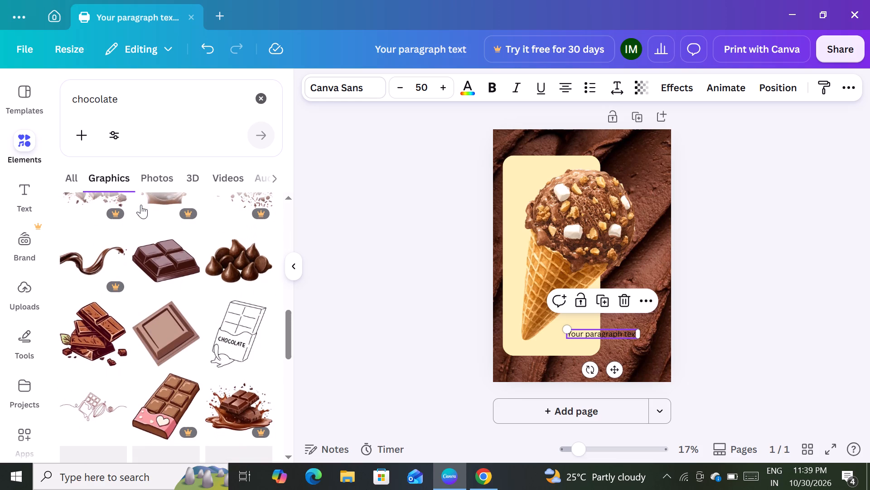
{"action": "scroll", "coordinate": [141, 205], "scroll_direction": "down", "scroll_amount": 3}
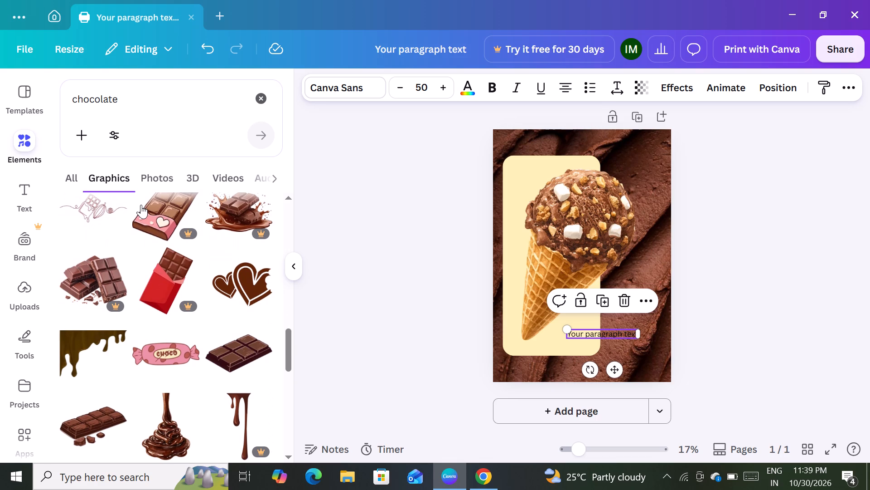
{"action": "scroll", "coordinate": [141, 205], "scroll_direction": "down", "scroll_amount": 4}
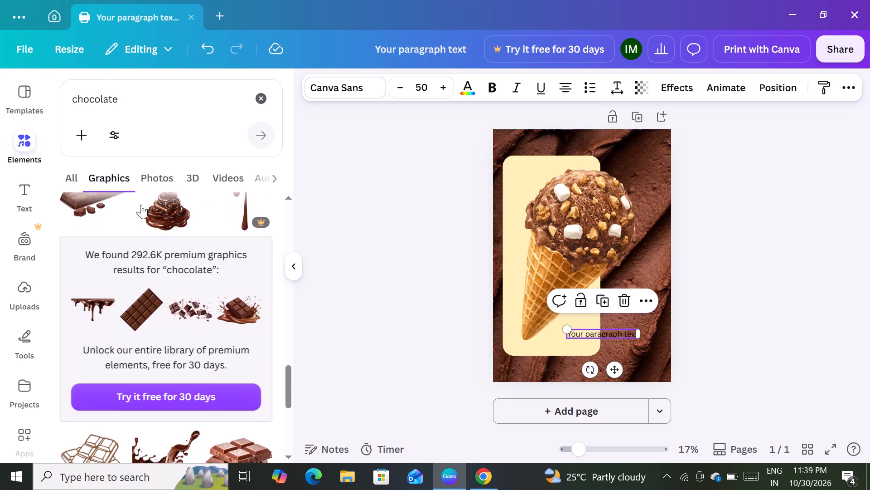
{"action": "scroll", "coordinate": [141, 205], "scroll_direction": "down", "scroll_amount": 4}
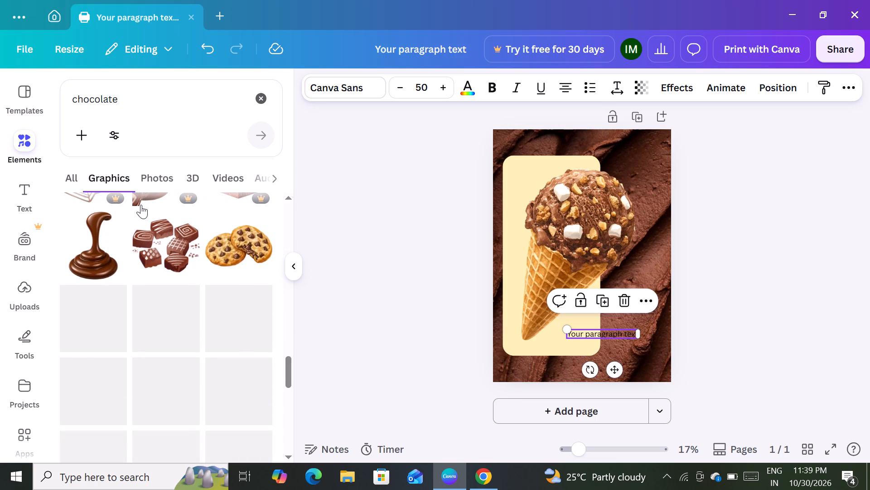
{"action": "scroll", "coordinate": [141, 196], "scroll_direction": "down", "scroll_amount": 3}
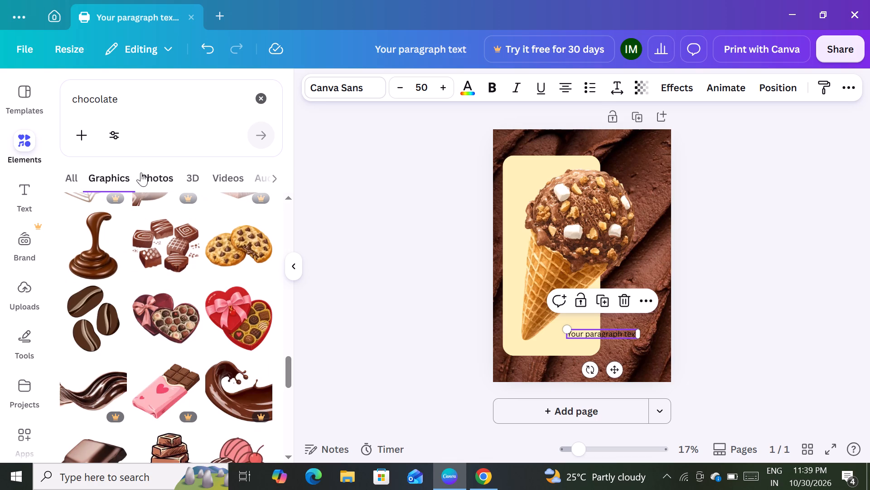
{"action": "scroll", "coordinate": [141, 172], "scroll_direction": "down", "scroll_amount": 2}
{"action": "scroll", "coordinate": [126, 339], "scroll_direction": "down", "scroll_amount": 1}
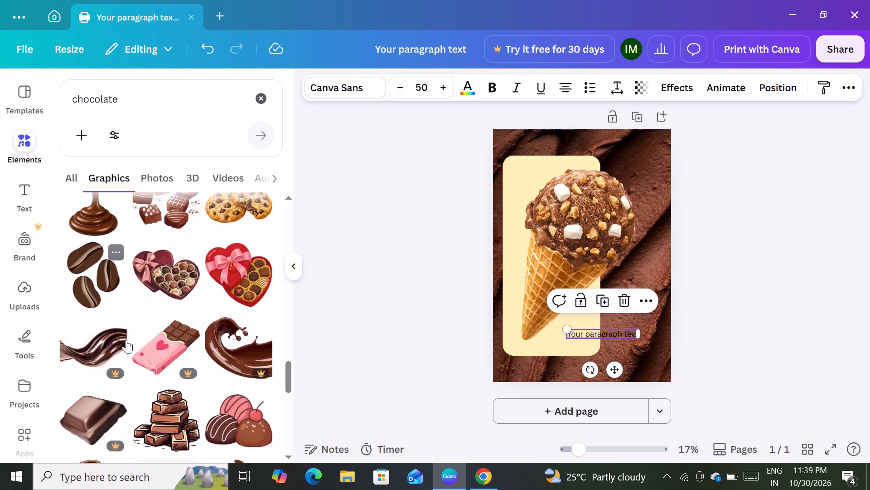
{"action": "scroll", "coordinate": [126, 339], "scroll_direction": "down", "scroll_amount": 4}
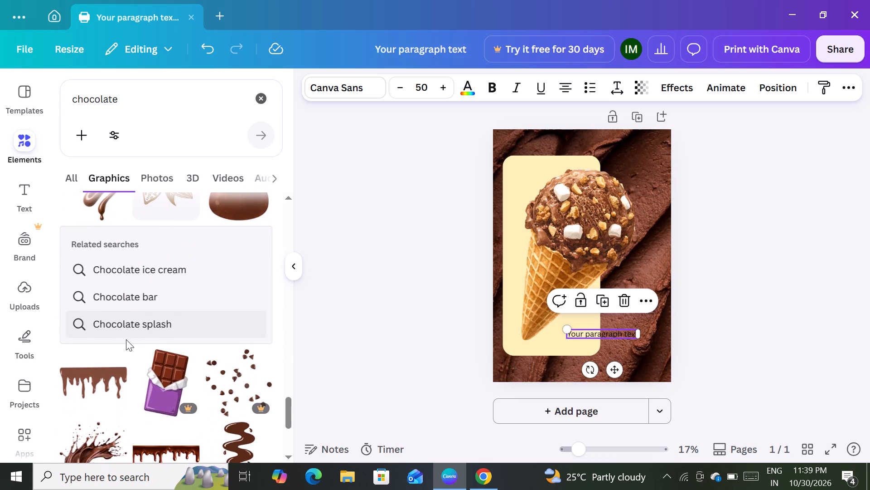
{"action": "scroll", "coordinate": [139, 315], "scroll_direction": "down", "scroll_amount": 4}
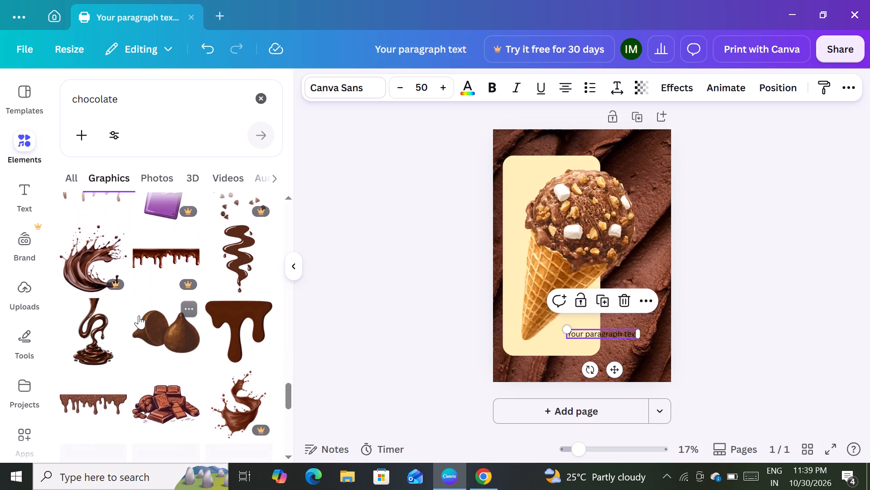
{"action": "scroll", "coordinate": [139, 315], "scroll_direction": "down", "scroll_amount": 4}
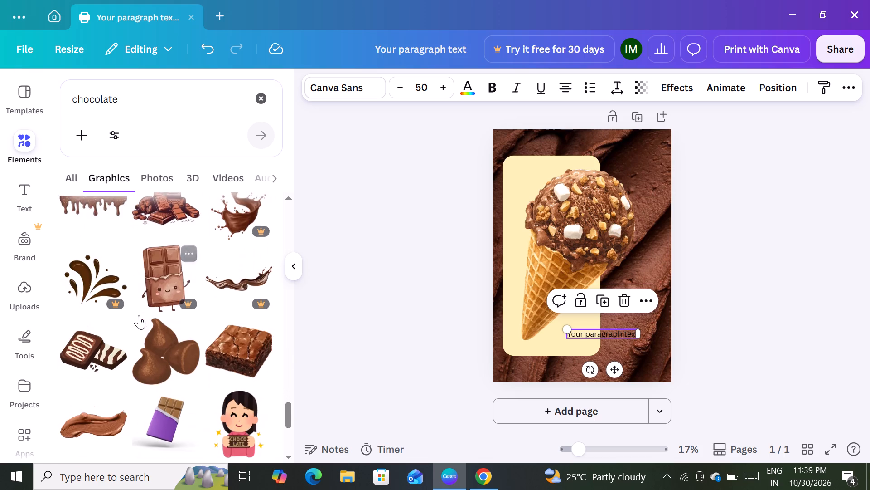
{"action": "scroll", "coordinate": [139, 315], "scroll_direction": "down", "scroll_amount": 2}
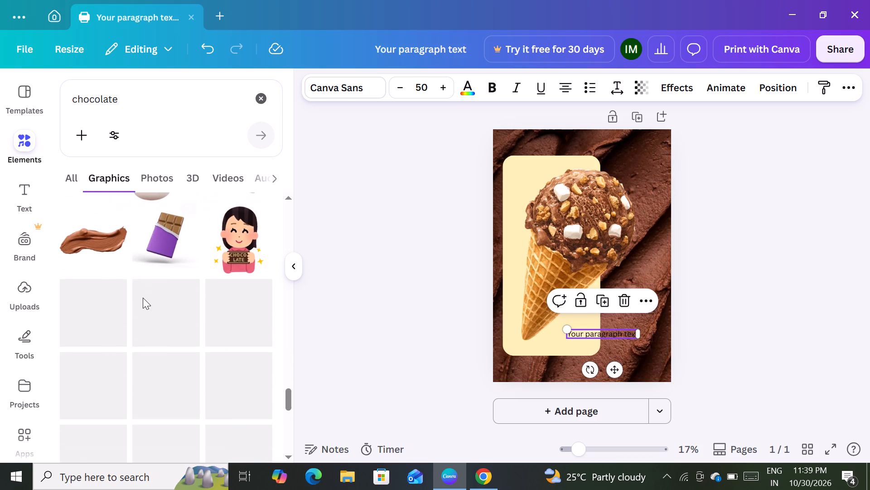
{"action": "scroll", "coordinate": [143, 298], "scroll_direction": "down", "scroll_amount": 1}
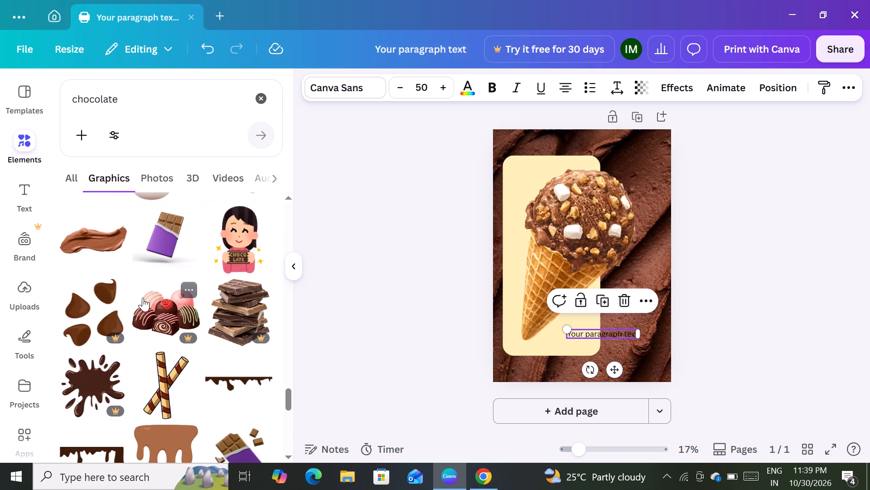
{"action": "scroll", "coordinate": [130, 314], "scroll_direction": "down", "scroll_amount": 1}
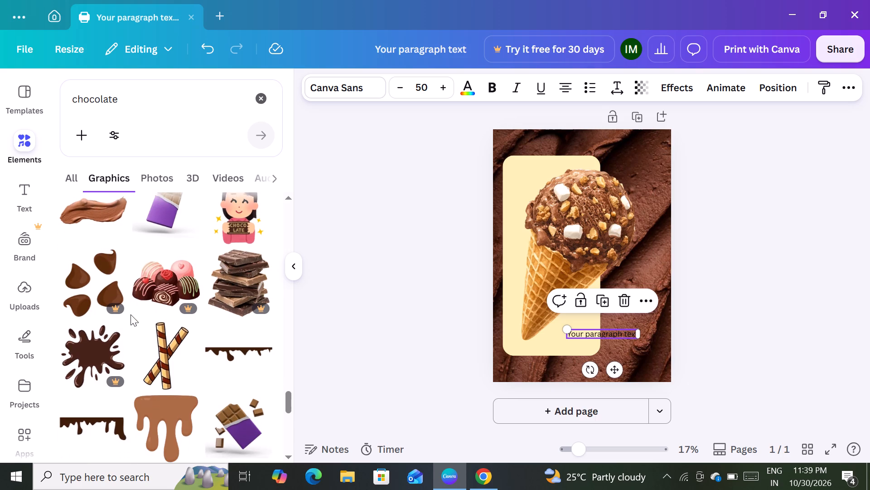
{"action": "scroll", "coordinate": [130, 314], "scroll_direction": "down", "scroll_amount": 1}
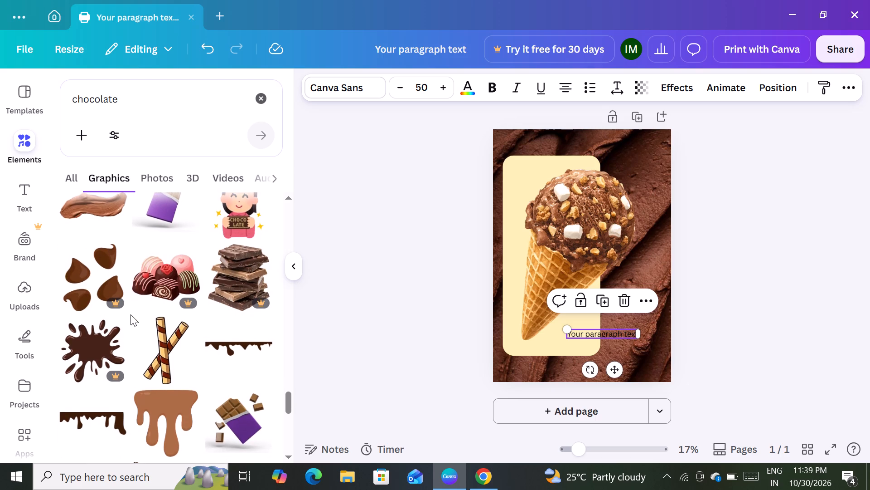
{"action": "scroll", "coordinate": [130, 314], "scroll_direction": "down", "scroll_amount": 3}
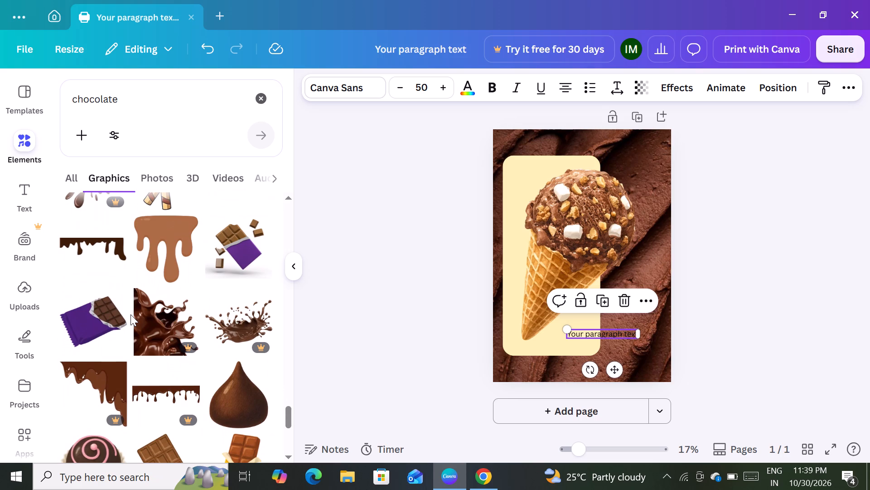
{"action": "scroll", "coordinate": [130, 314], "scroll_direction": "down", "scroll_amount": 2}
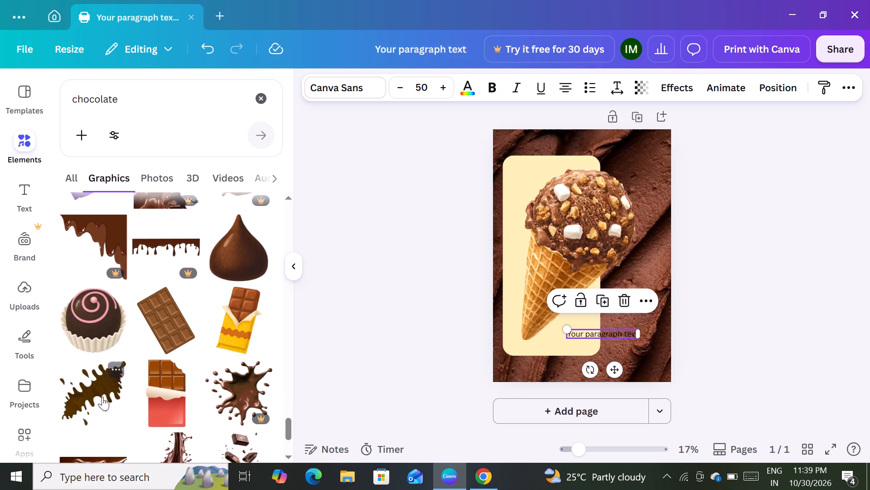
{"action": "scroll", "coordinate": [176, 376], "scroll_direction": "down", "scroll_amount": 3}
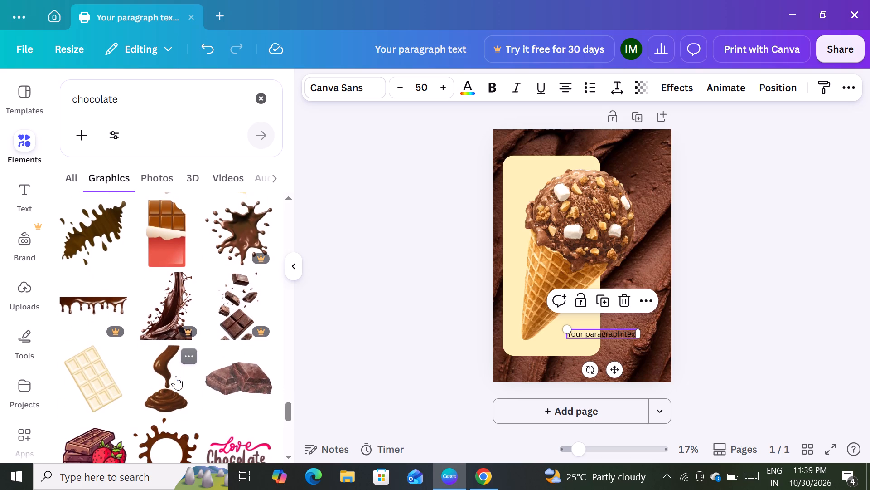
{"action": "scroll", "coordinate": [176, 376], "scroll_direction": "down", "scroll_amount": 3}
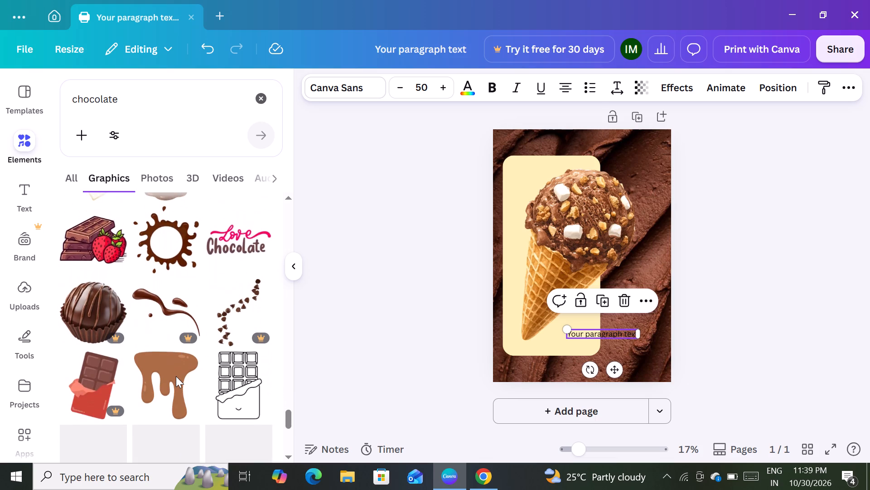
{"action": "scroll", "coordinate": [176, 376], "scroll_direction": "down", "scroll_amount": 3}
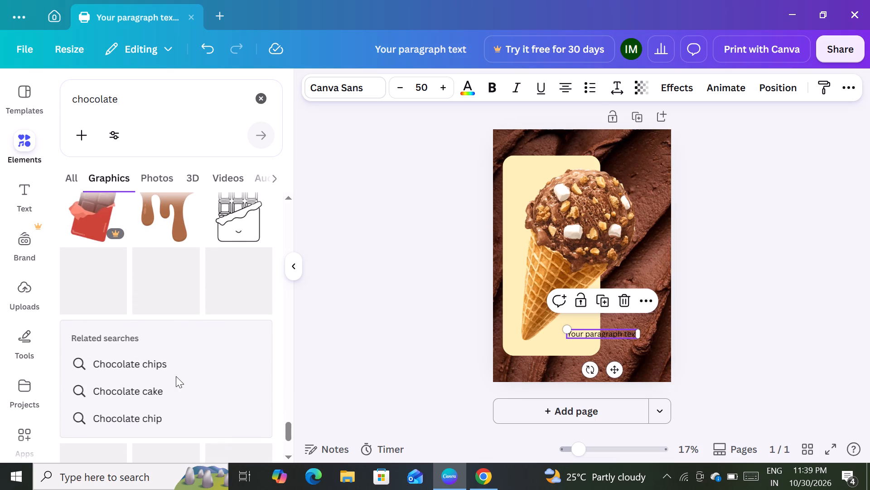
{"action": "scroll", "coordinate": [176, 376], "scroll_direction": "up", "scroll_amount": 2}
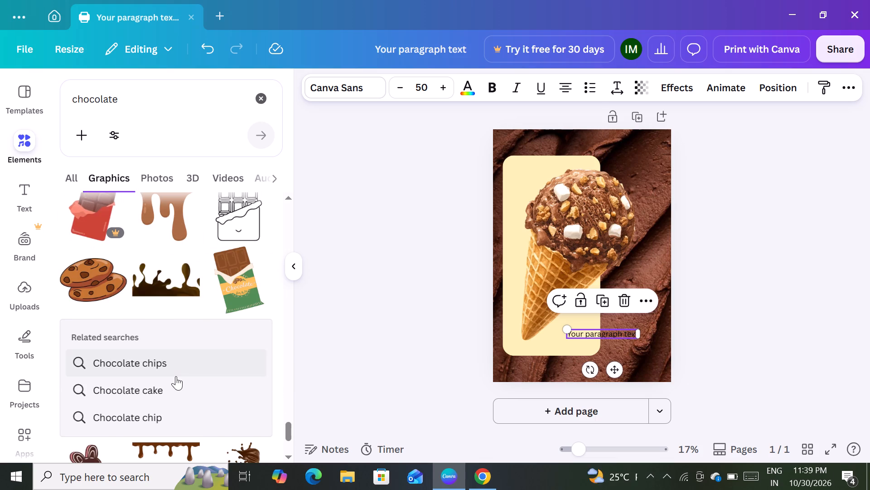
{"action": "scroll", "coordinate": [176, 376], "scroll_direction": "up", "scroll_amount": 2}
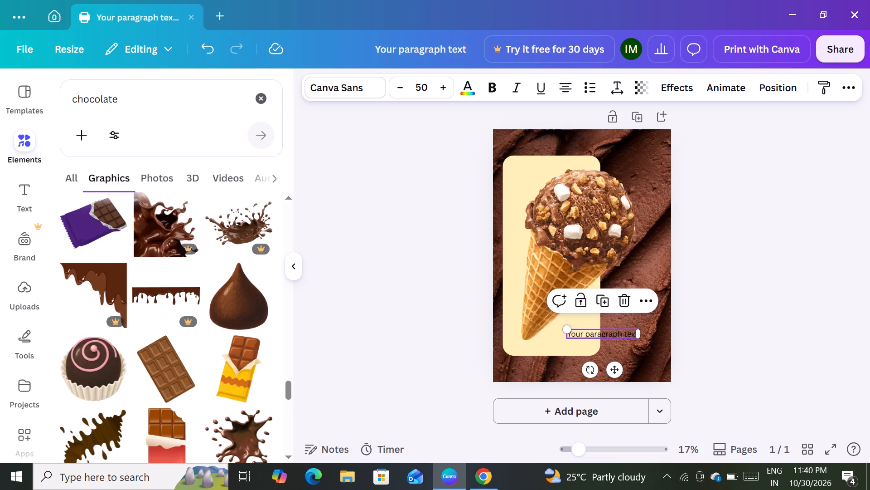
{"action": "scroll", "coordinate": [156, 332], "scroll_direction": "up", "scroll_amount": 3}
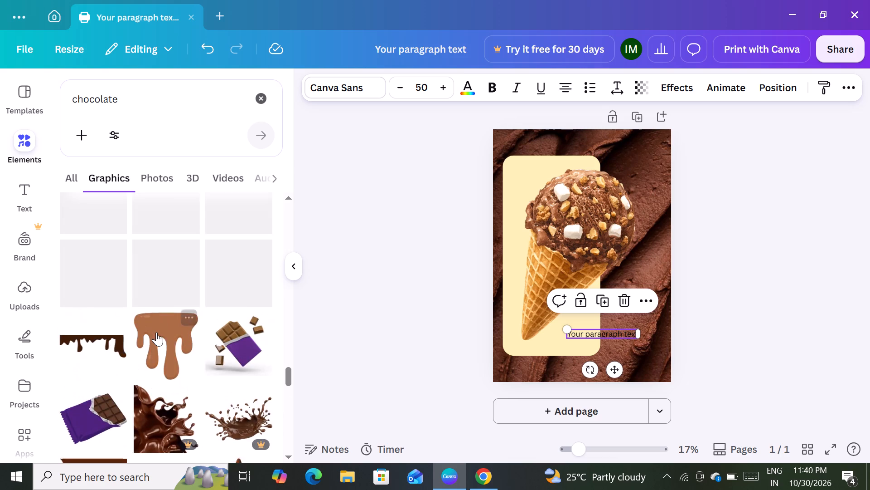
{"action": "scroll", "coordinate": [156, 332], "scroll_direction": "up", "scroll_amount": 5}
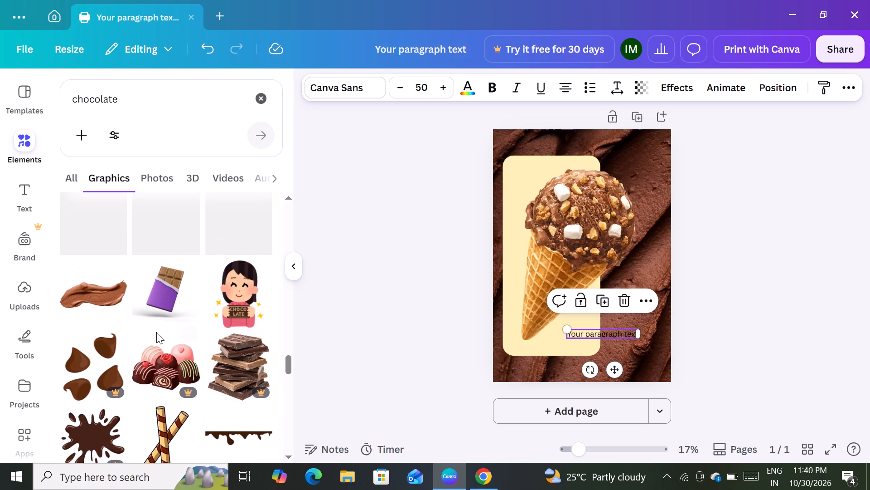
Add the brown chocolate smear graphic to the poster and resize it to about 23.1 cm wide by 10.3 cm high.
{"action": "left_click", "coordinate": [107, 291]}
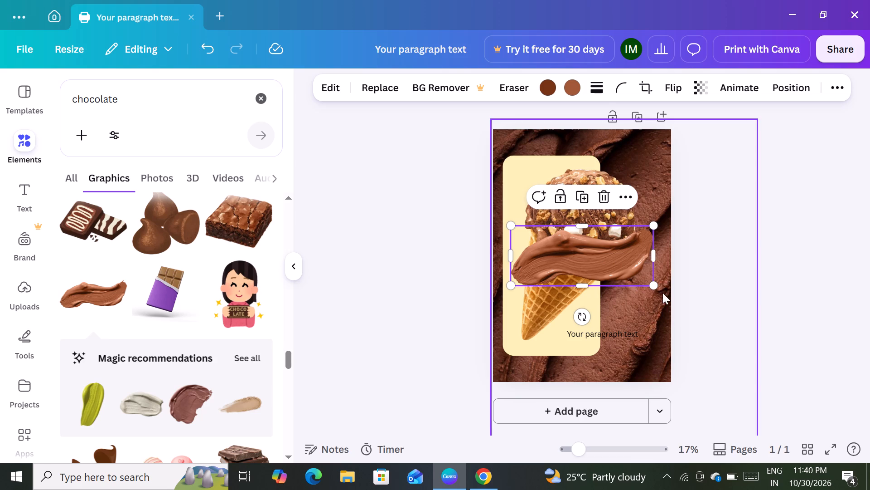
{"action": "left_click_drag", "start_coordinate": [652, 287], "coordinate": [602, 279]}
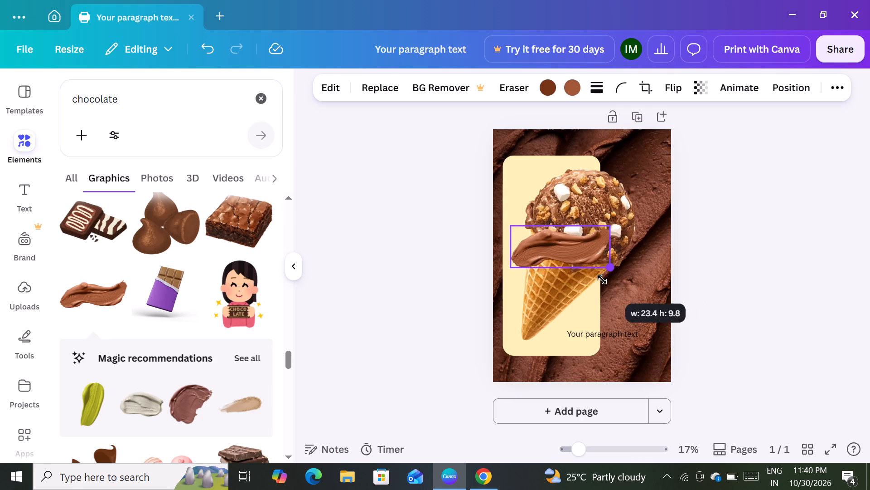
{"action": "left_click_drag", "start_coordinate": [602, 279], "coordinate": [602, 279]}
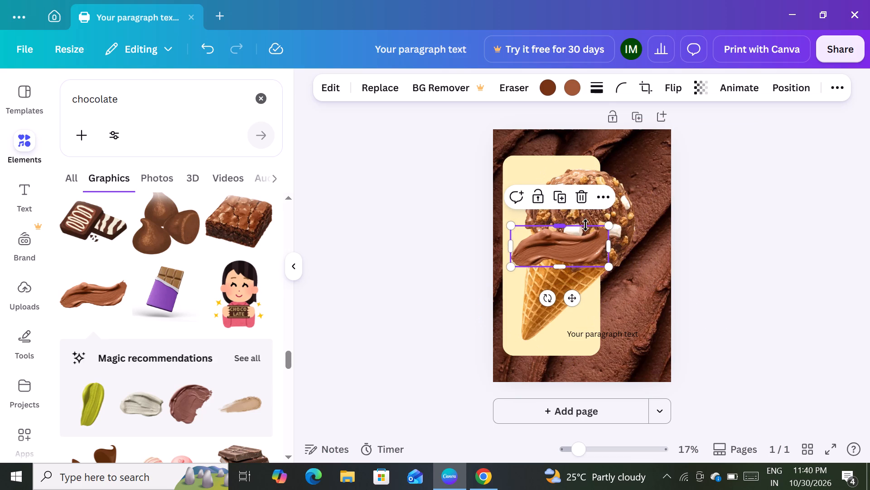
{"action": "left_click_drag", "start_coordinate": [585, 225], "coordinate": [590, 194]}
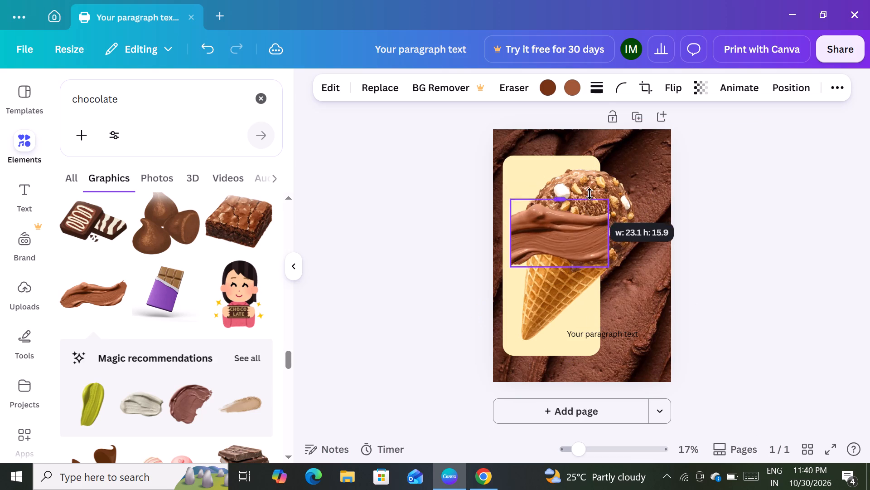
{"action": "left_click_drag", "start_coordinate": [590, 194], "coordinate": [576, 222]}
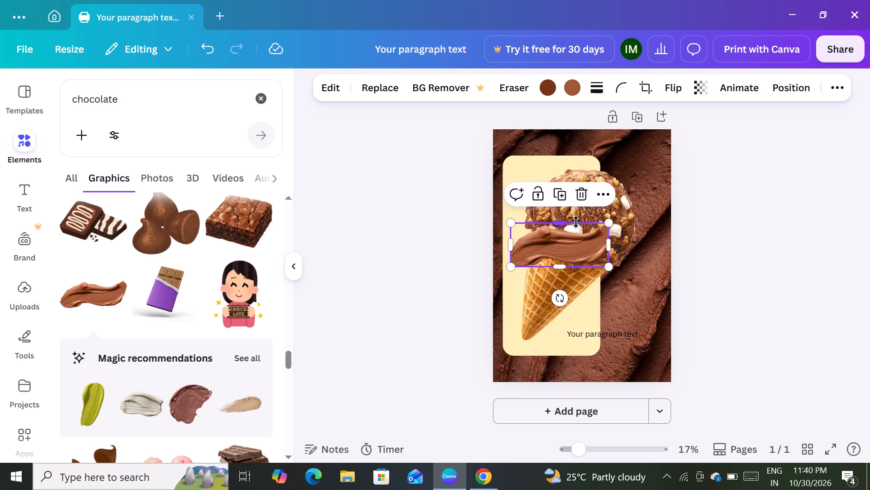
Move the chocolate smear over the cone's tip, overhanging the page's left edge, at about X -1.4 cm, Y 41.2 cm.
{"action": "left_click_drag", "start_coordinate": [557, 296], "coordinate": [559, 325]}
{"action": "left_click_drag", "start_coordinate": [564, 241], "coordinate": [576, 310]}
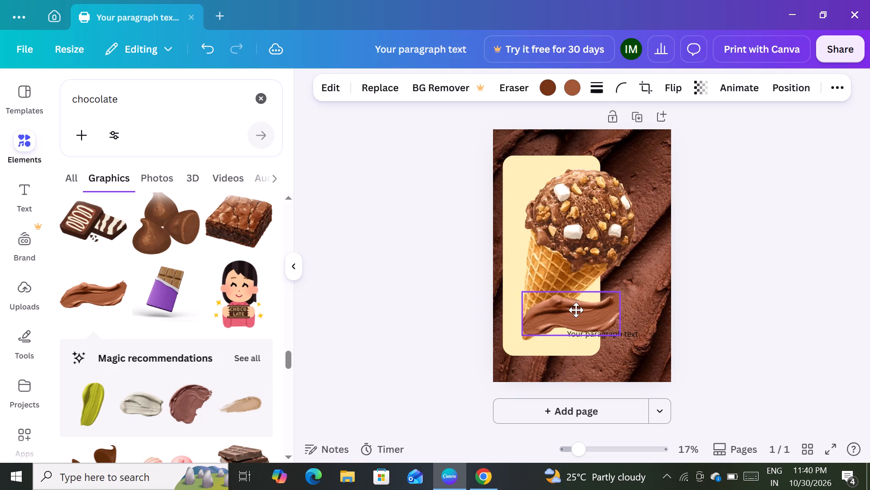
{"action": "left_click_drag", "start_coordinate": [576, 310], "coordinate": [542, 314]}
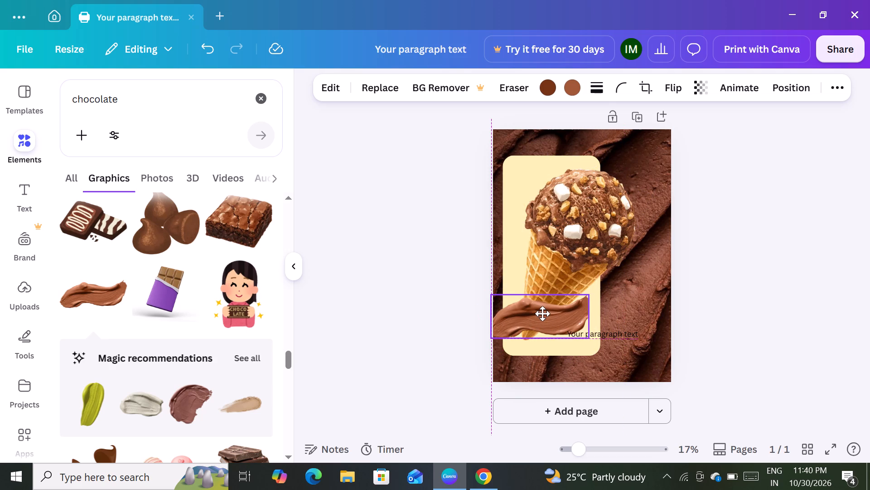
{"action": "left_click_drag", "start_coordinate": [542, 314], "coordinate": [541, 323]}
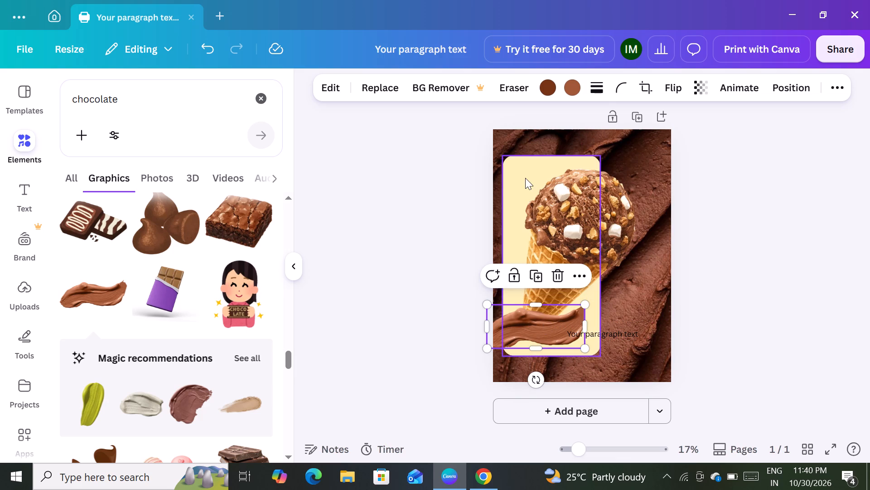
Arrange the chocolate smear's layer order so it sits behind the ice cream cone but in front of the yellow panel.
{"action": "left_click", "coordinate": [800, 86]}
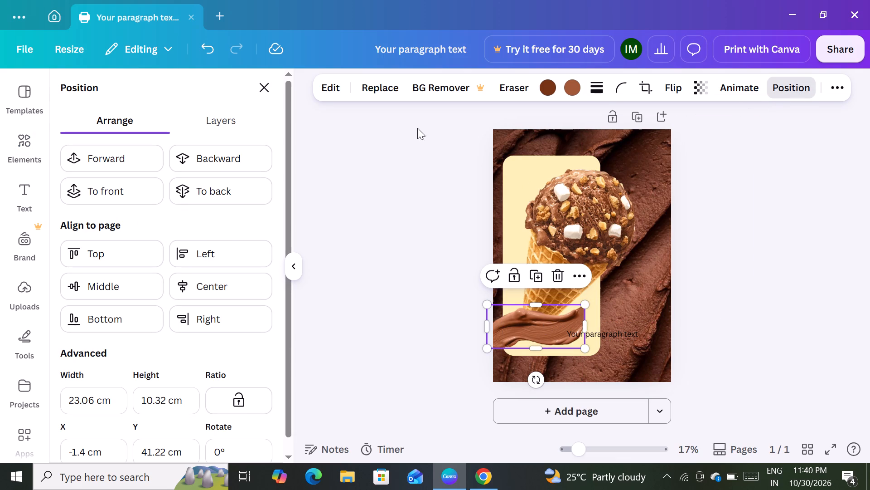
{"action": "left_click", "coordinate": [232, 199]}
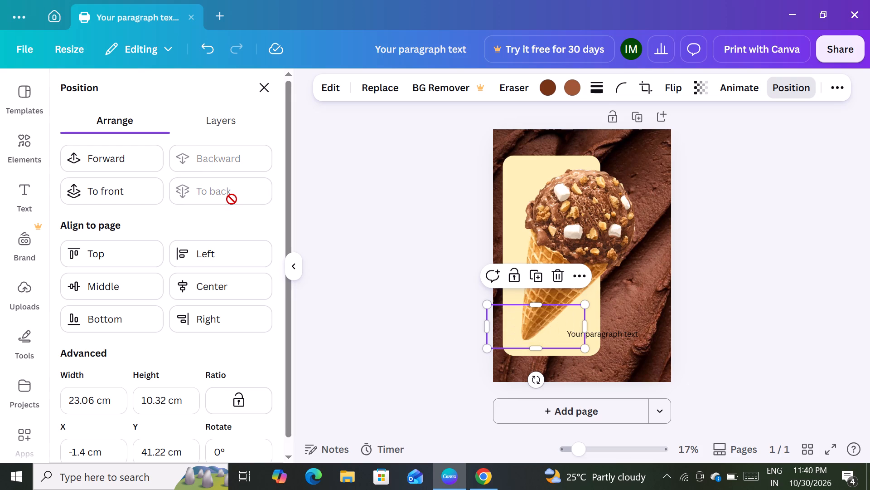
{"action": "left_click", "coordinate": [134, 191]}
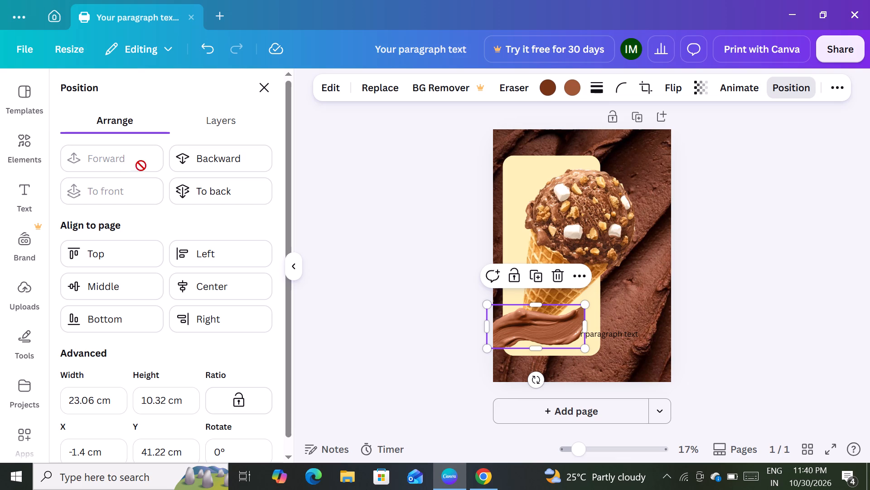
{"action": "left_click", "coordinate": [200, 162]}
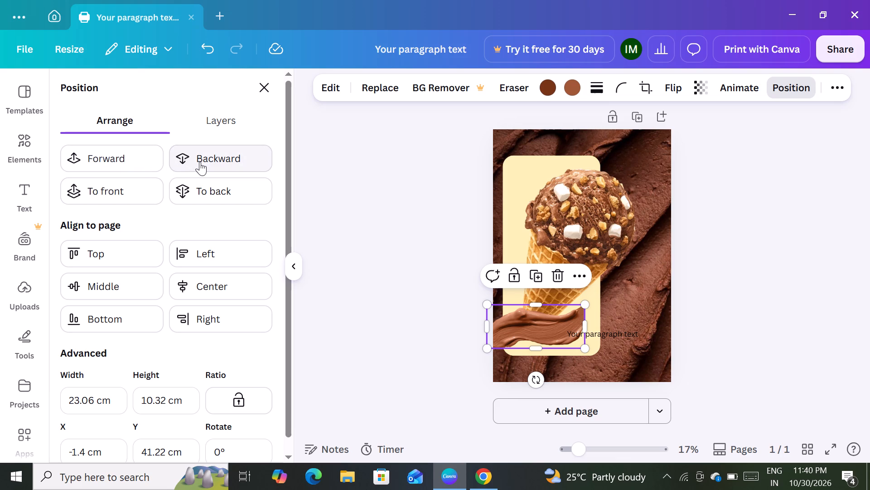
{"action": "left_click", "coordinate": [200, 162]}
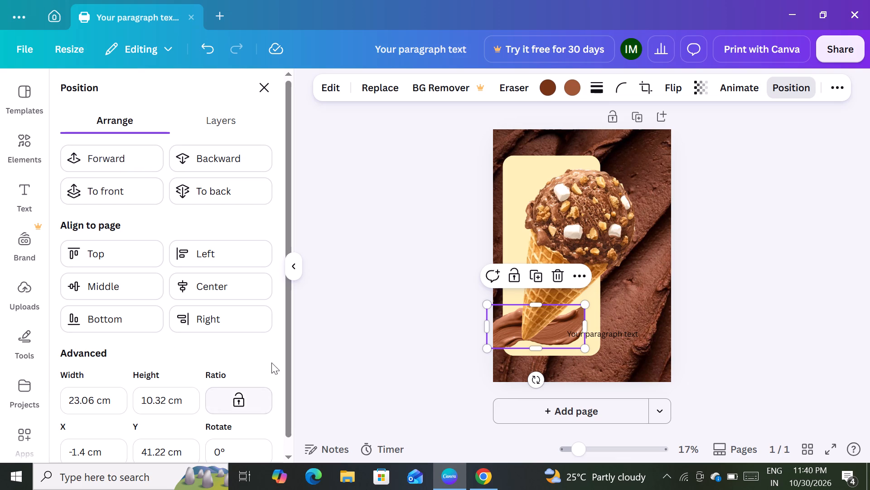
{"action": "left_click", "coordinate": [370, 324]}
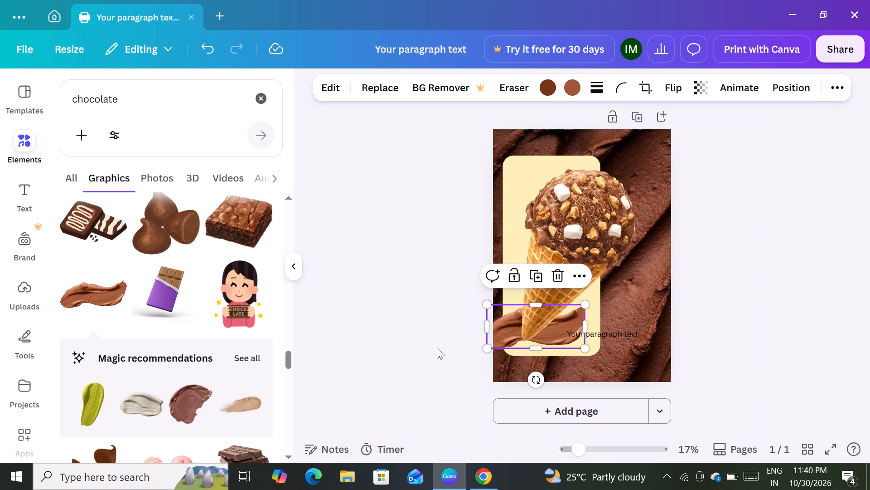
{"action": "left_click", "coordinate": [416, 318]}
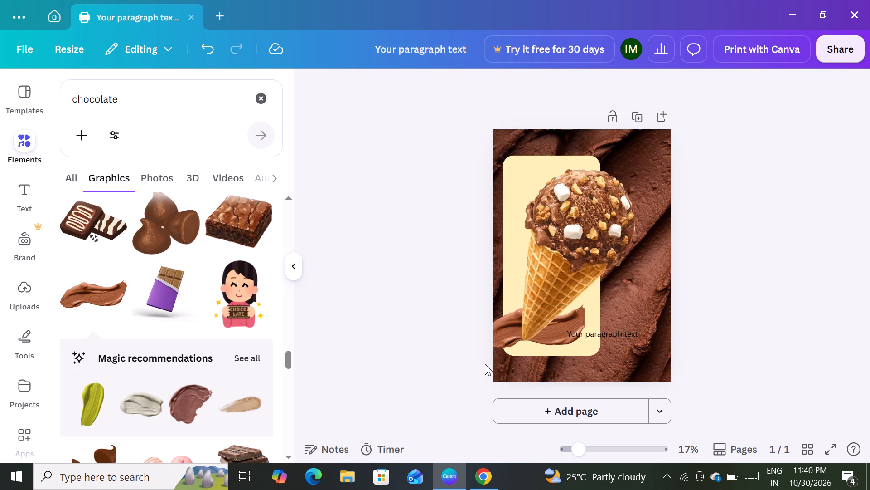
Nudge the smear slightly down and left, and shift the cone slightly down and left so its tip rests on the smear.
{"action": "left_click", "coordinate": [496, 337]}
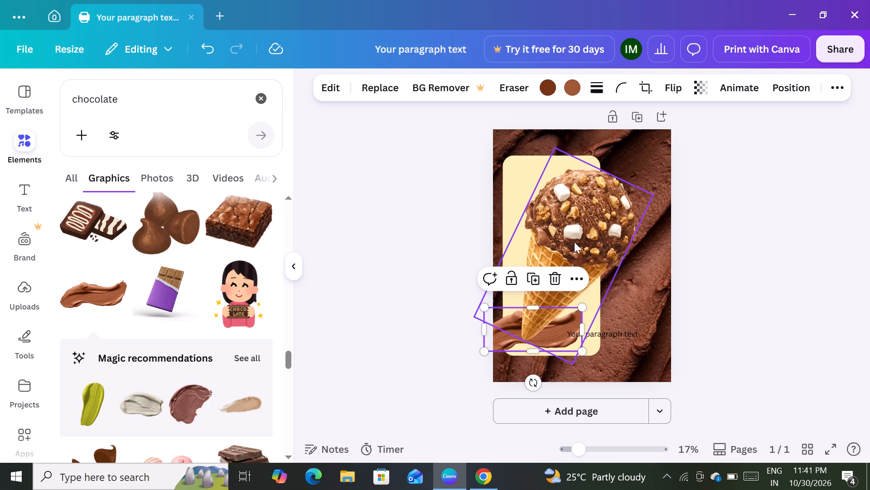
{"action": "left_click_drag", "start_coordinate": [574, 242], "coordinate": [580, 254]}
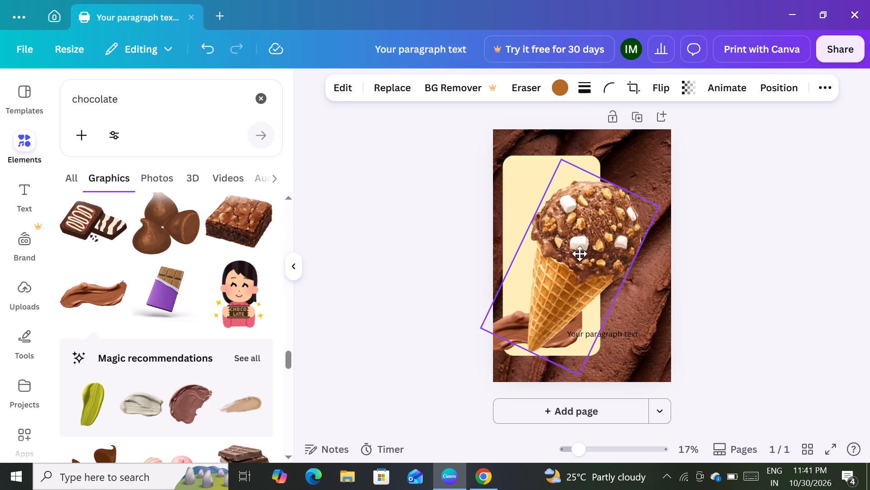
{"action": "left_click_drag", "start_coordinate": [580, 254], "coordinate": [577, 254]}
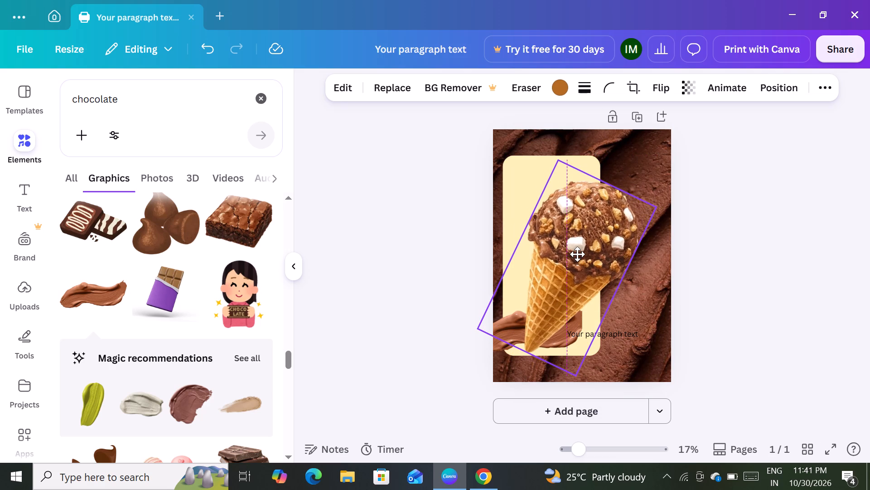
{"action": "left_click_drag", "start_coordinate": [577, 254], "coordinate": [570, 253]}
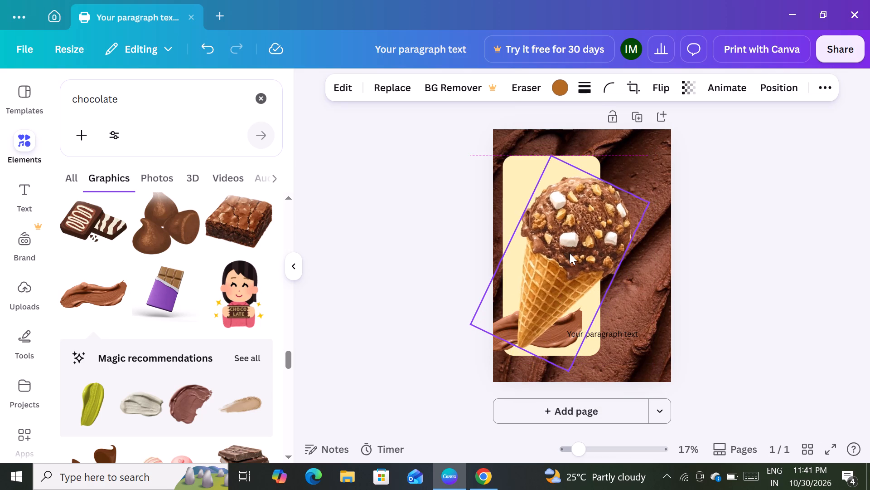
{"action": "left_click", "coordinate": [412, 269]}
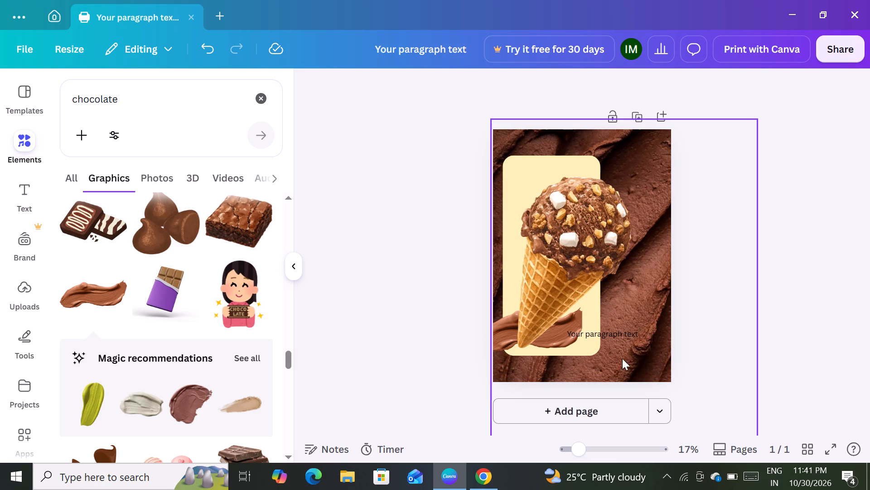
Delete the "Your paragraph text" box from the poster.
{"action": "left_click", "coordinate": [607, 331]}
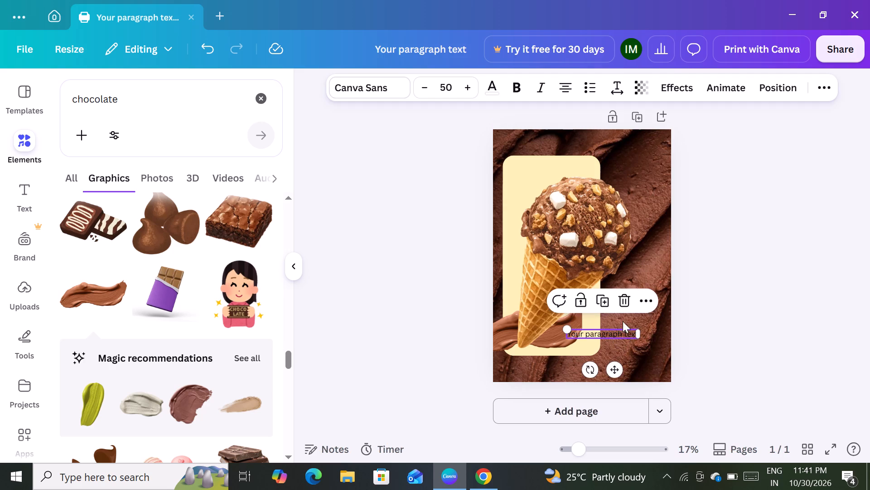
{"action": "key", "text": "BackSpace"}
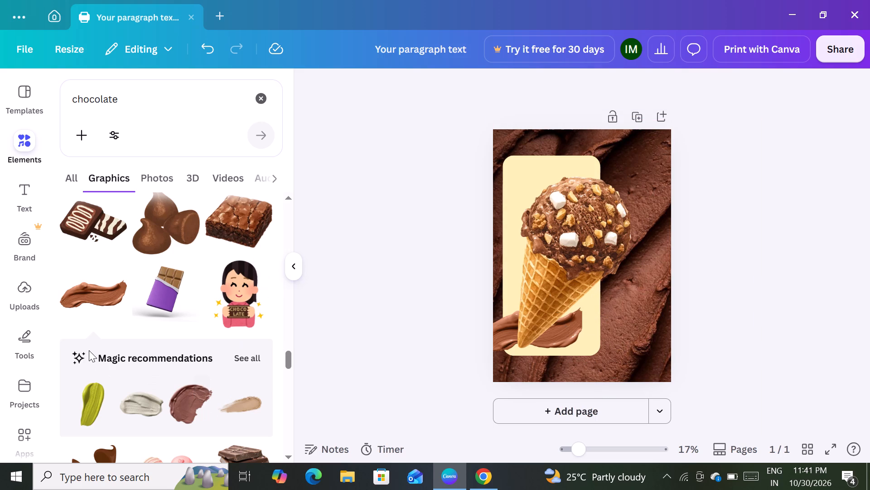
Browse the full set of magic recommendations for the chocolate smear, looking for further chocolate and ice cream graphics for the poster.
{"action": "left_click", "coordinate": [230, 358]}
{"action": "left_click", "coordinate": [260, 352]}
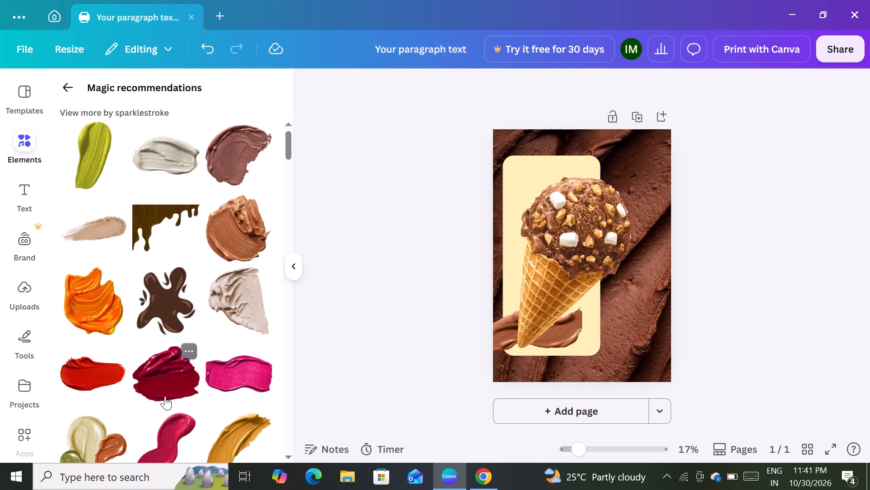
{"action": "scroll", "coordinate": [209, 357], "scroll_direction": "down", "scroll_amount": 2}
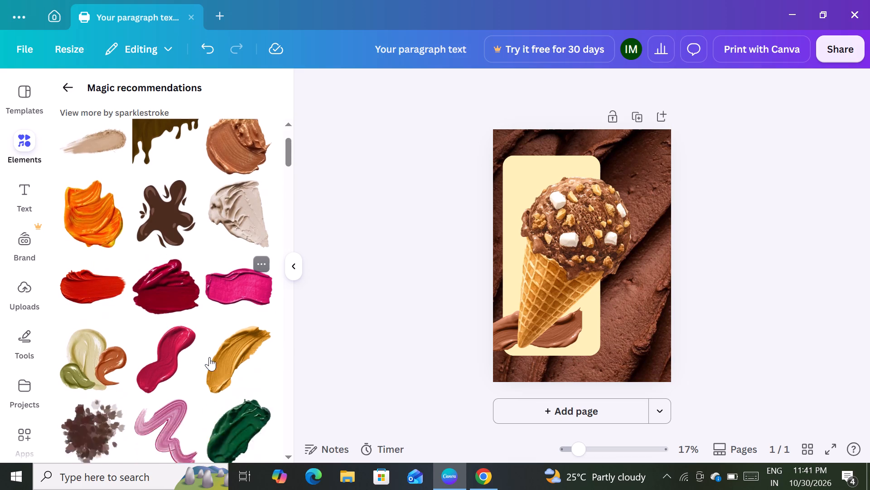
{"action": "scroll", "coordinate": [209, 357], "scroll_direction": "down", "scroll_amount": 3}
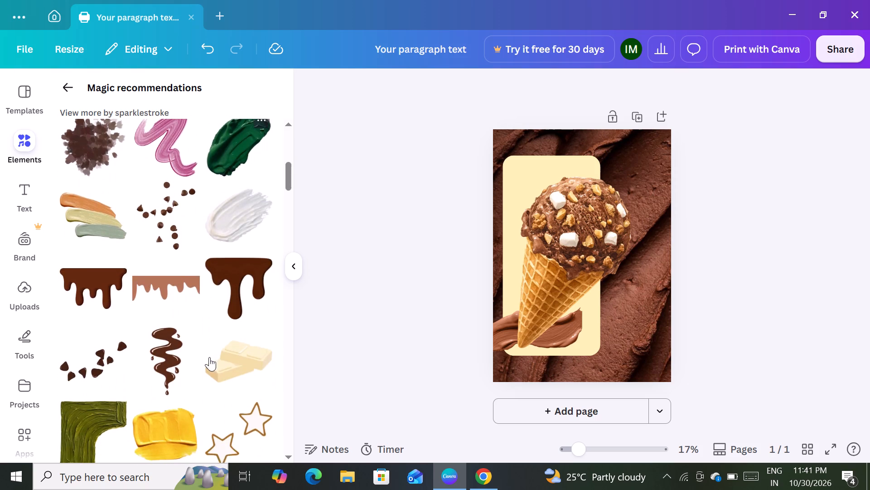
{"action": "scroll", "coordinate": [209, 357], "scroll_direction": "down", "scroll_amount": 5}
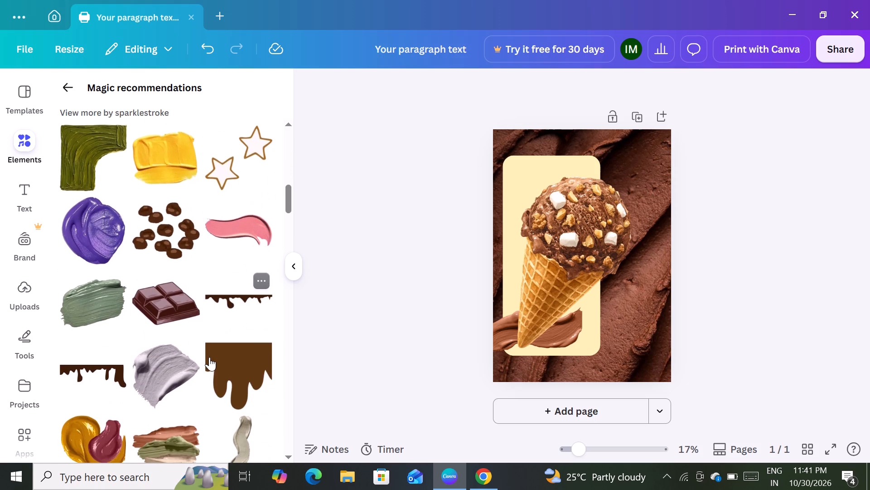
{"action": "scroll", "coordinate": [209, 357], "scroll_direction": "down", "scroll_amount": 5}
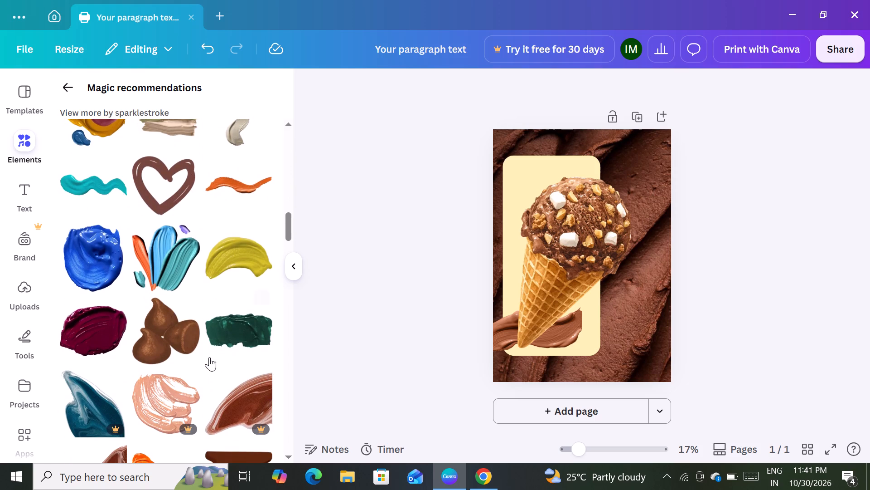
{"action": "scroll", "coordinate": [209, 357], "scroll_direction": "down", "scroll_amount": 5}
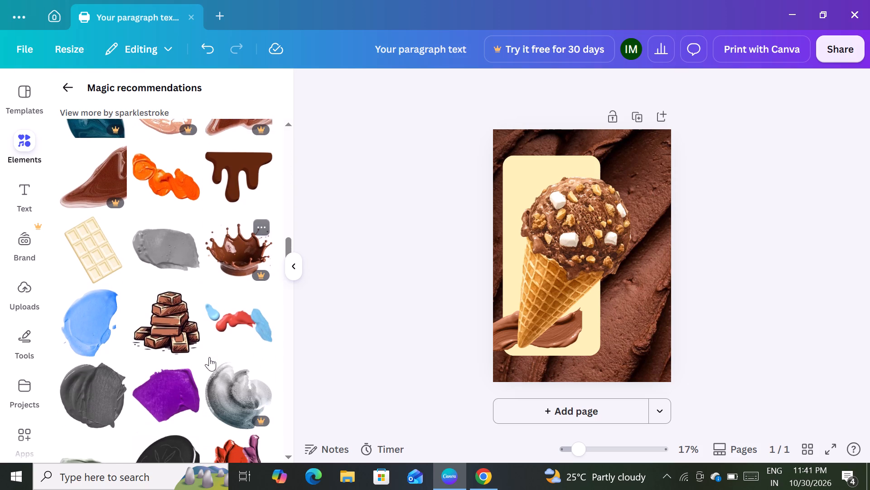
{"action": "scroll", "coordinate": [209, 357], "scroll_direction": "down", "scroll_amount": 5}
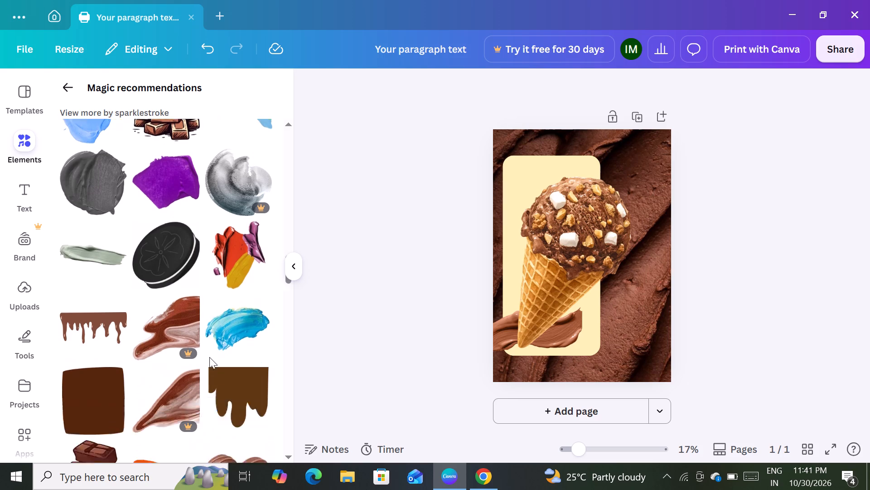
{"action": "scroll", "coordinate": [209, 357], "scroll_direction": "down", "scroll_amount": 5}
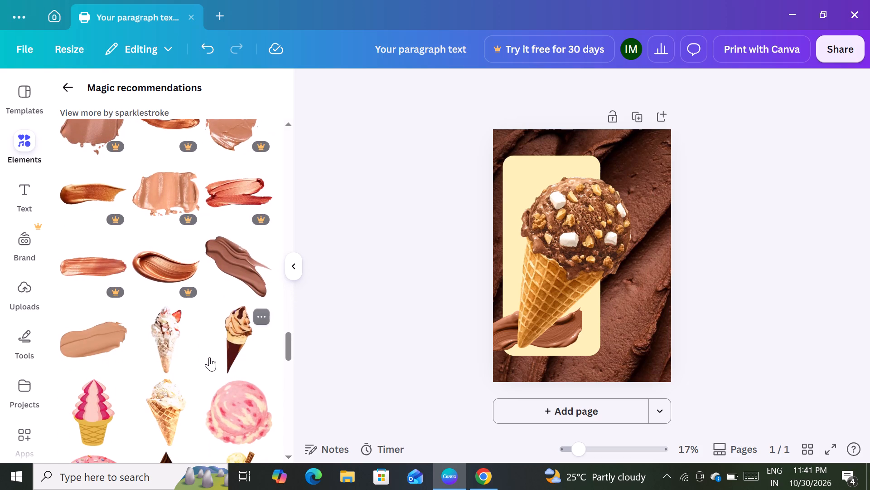
{"action": "scroll", "coordinate": [209, 357], "scroll_direction": "down", "scroll_amount": 2}
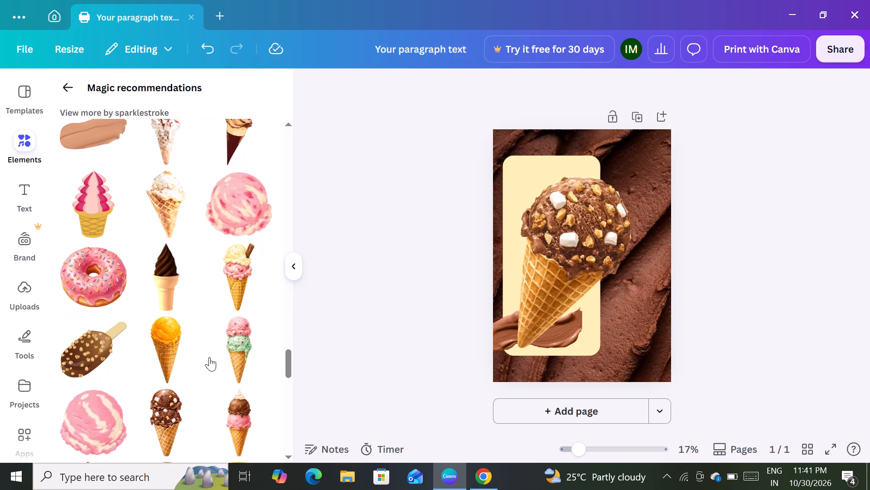
{"action": "scroll", "coordinate": [209, 357], "scroll_direction": "down", "scroll_amount": 1}
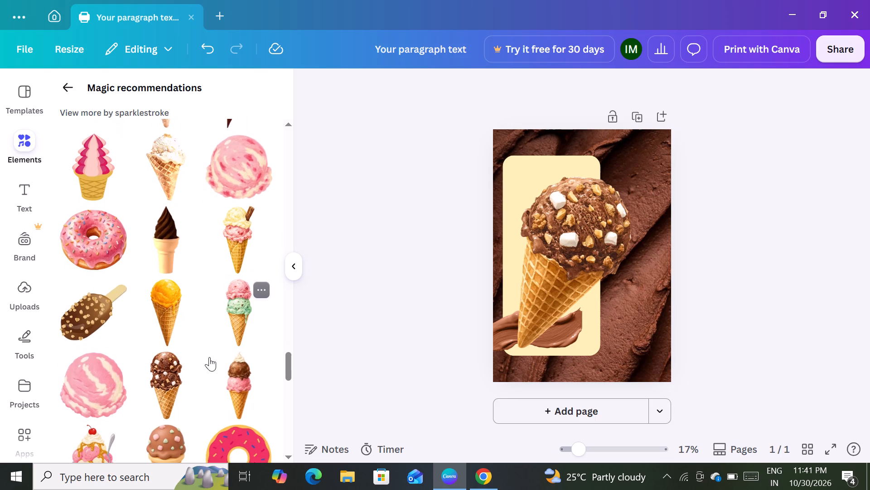
{"action": "scroll", "coordinate": [209, 357], "scroll_direction": "down", "scroll_amount": 1}
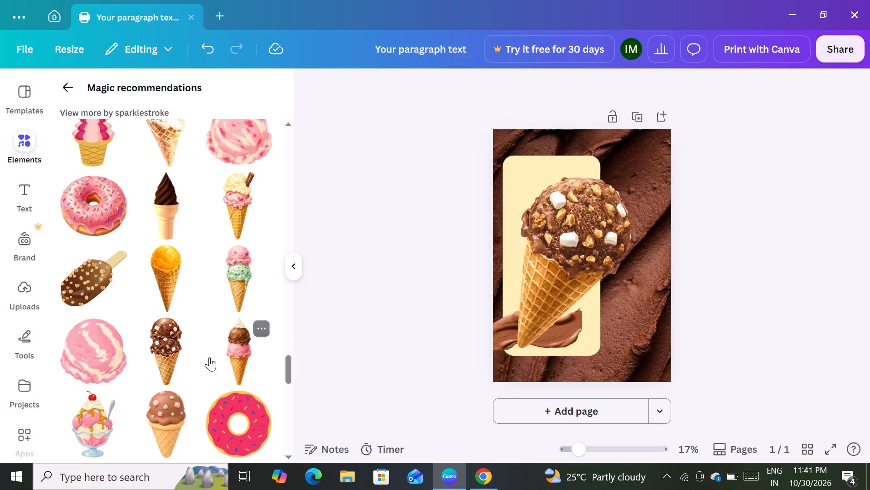
{"action": "scroll", "coordinate": [209, 357], "scroll_direction": "down", "scroll_amount": 1}
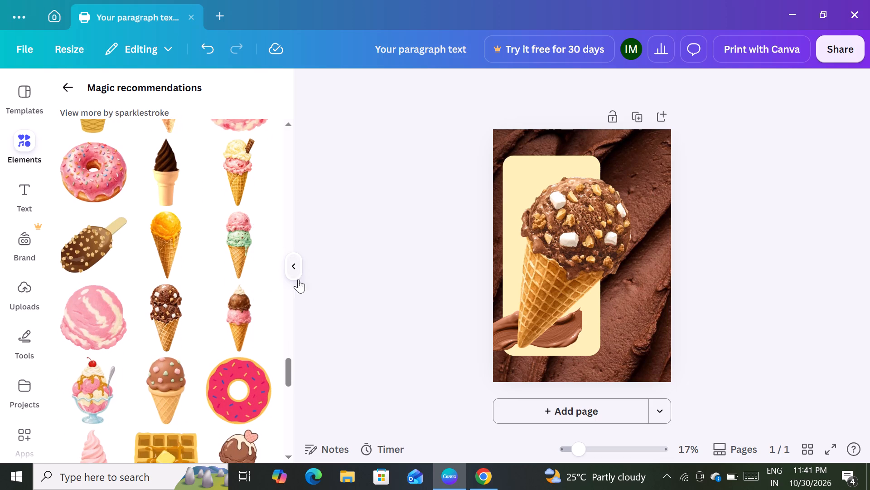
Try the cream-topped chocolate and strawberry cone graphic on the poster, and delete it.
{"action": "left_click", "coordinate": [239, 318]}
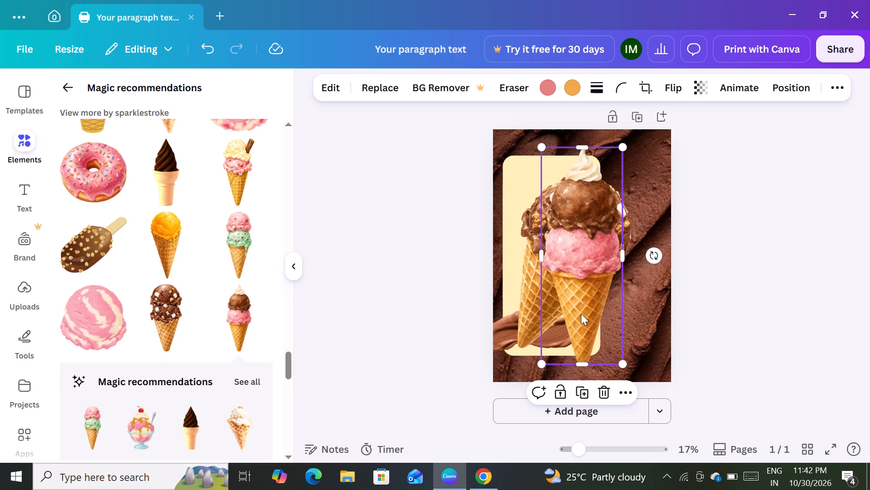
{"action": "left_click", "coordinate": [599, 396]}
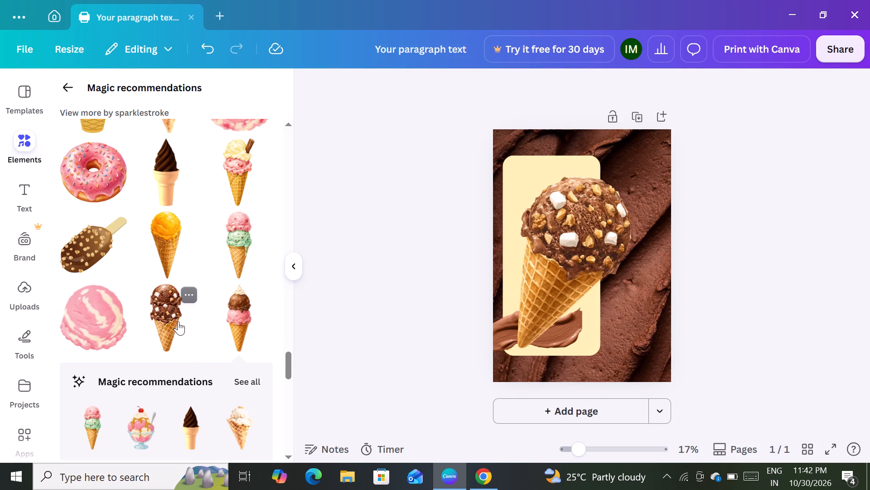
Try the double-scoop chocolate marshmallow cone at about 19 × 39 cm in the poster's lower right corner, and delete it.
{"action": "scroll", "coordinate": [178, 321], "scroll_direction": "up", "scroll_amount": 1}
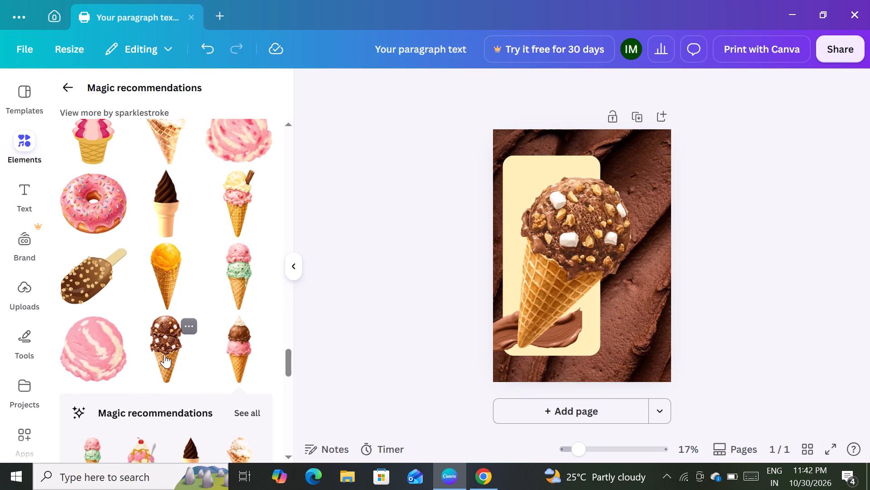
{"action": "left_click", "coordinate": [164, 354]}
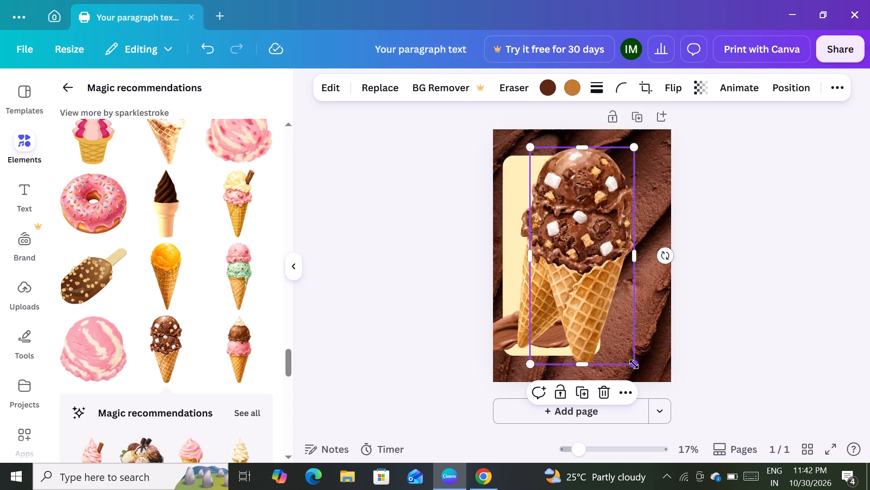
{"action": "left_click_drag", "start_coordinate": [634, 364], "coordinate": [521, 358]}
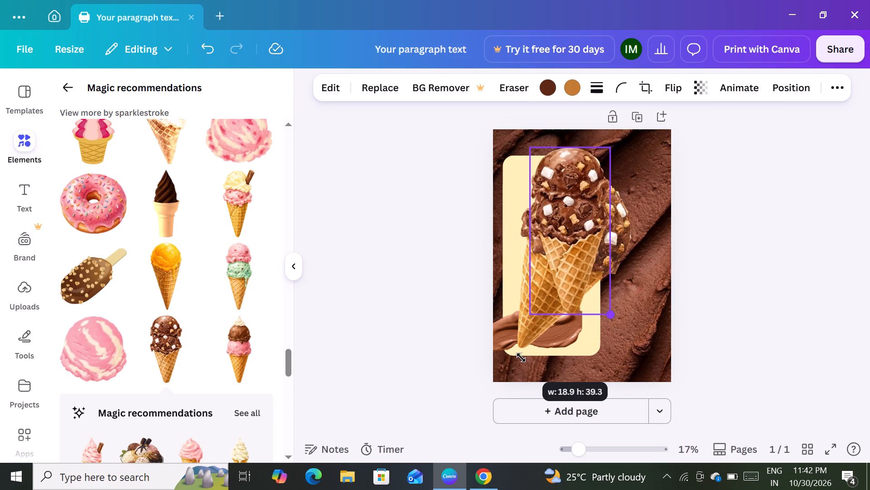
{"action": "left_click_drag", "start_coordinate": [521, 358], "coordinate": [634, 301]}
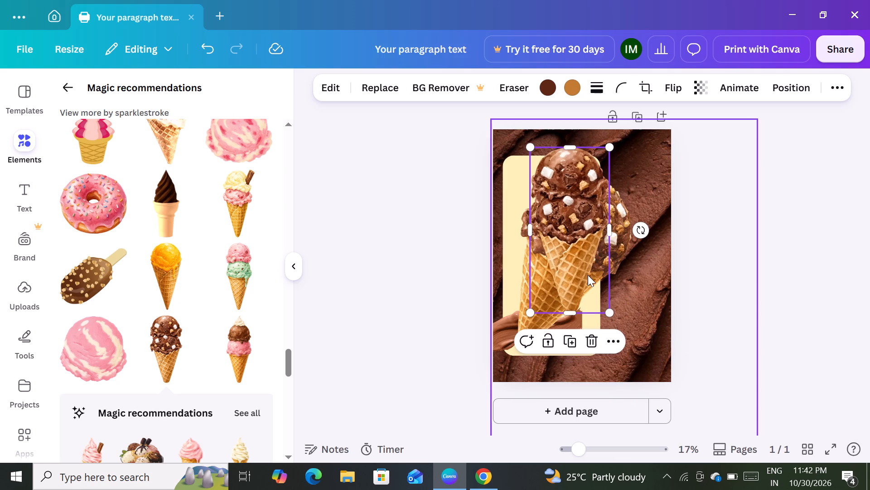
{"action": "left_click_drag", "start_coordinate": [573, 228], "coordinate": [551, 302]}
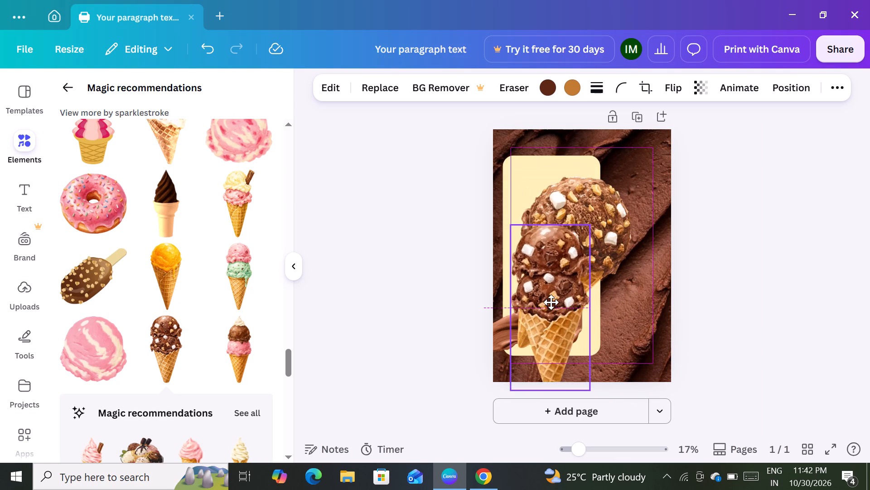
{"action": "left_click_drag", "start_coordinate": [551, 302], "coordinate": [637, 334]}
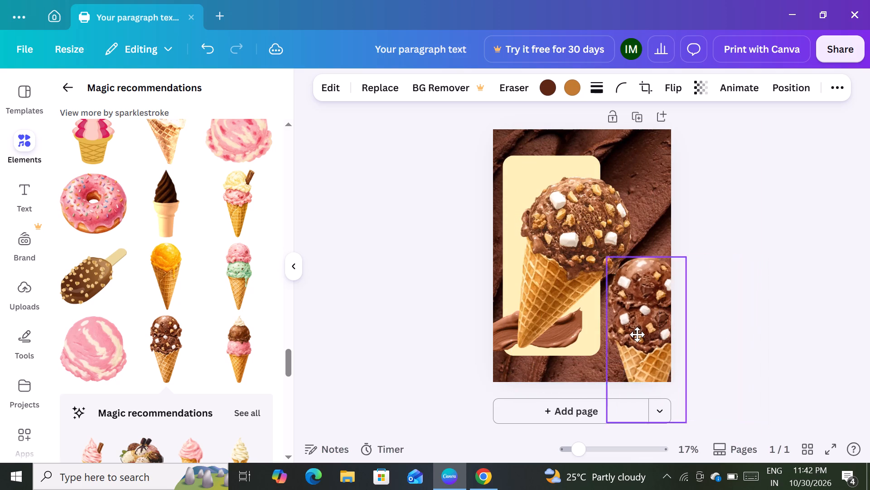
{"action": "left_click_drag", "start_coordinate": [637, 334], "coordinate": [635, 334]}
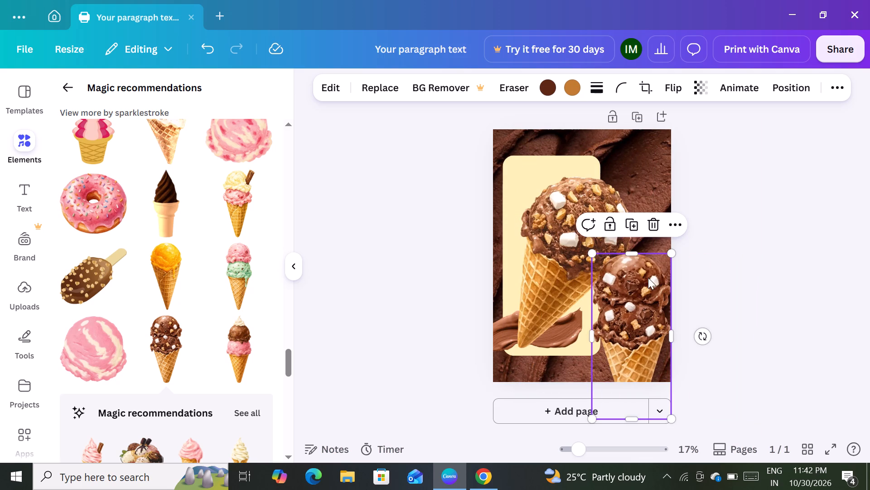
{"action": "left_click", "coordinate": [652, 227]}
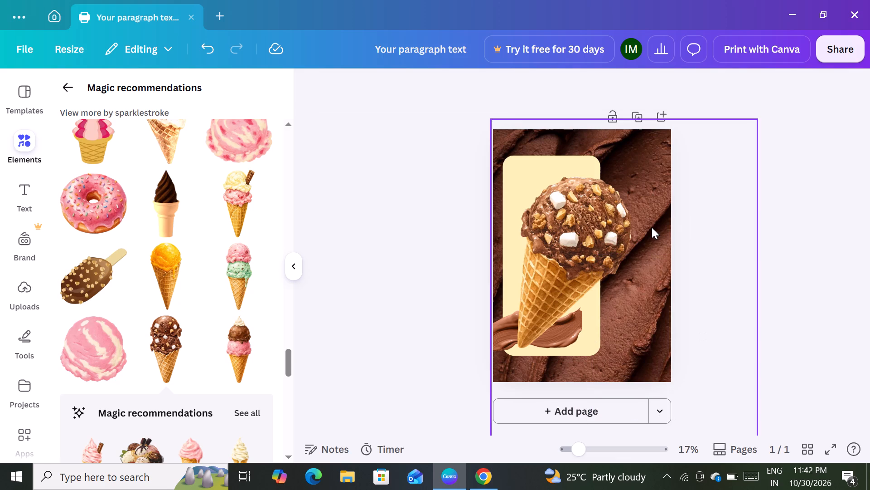
Look through the remaining recommended dessert and ice cream graphics for another decoration for the poster.
{"action": "scroll", "coordinate": [130, 192], "scroll_direction": "up", "scroll_amount": 1}
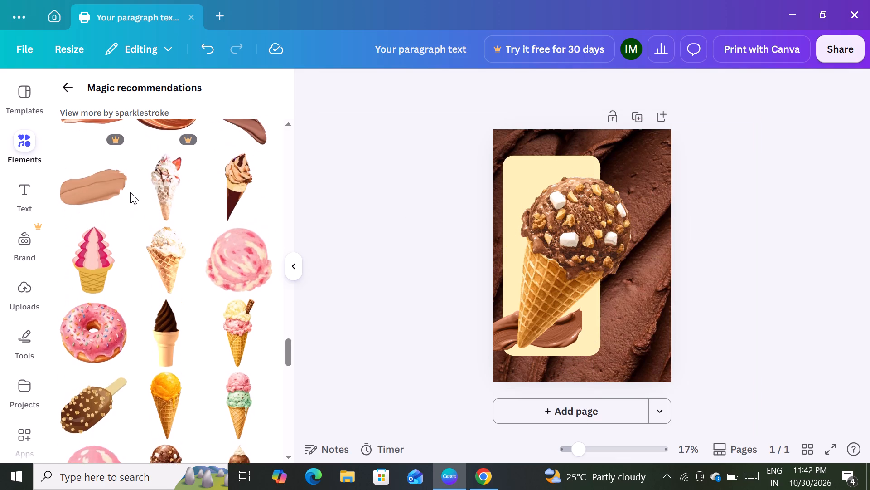
{"action": "scroll", "coordinate": [130, 192], "scroll_direction": "up", "scroll_amount": 1}
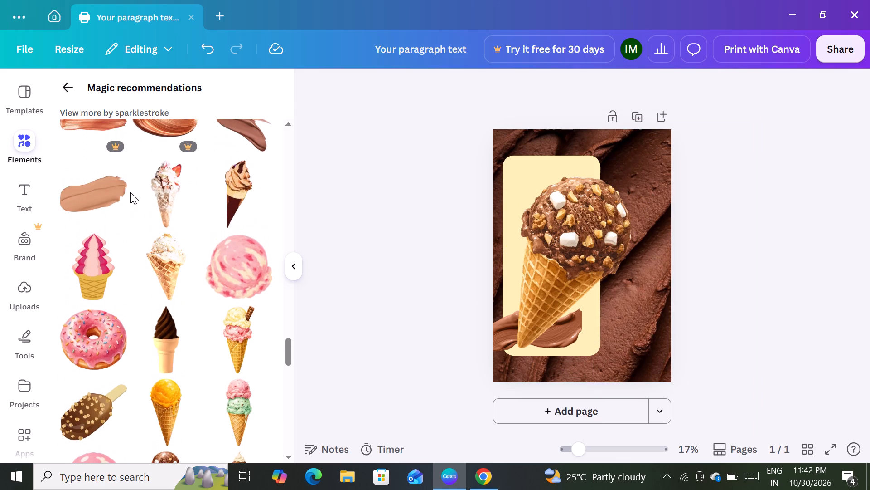
{"action": "scroll", "coordinate": [130, 192], "scroll_direction": "up", "scroll_amount": 3}
{"action": "scroll", "coordinate": [130, 192], "scroll_direction": "down", "scroll_amount": 10}
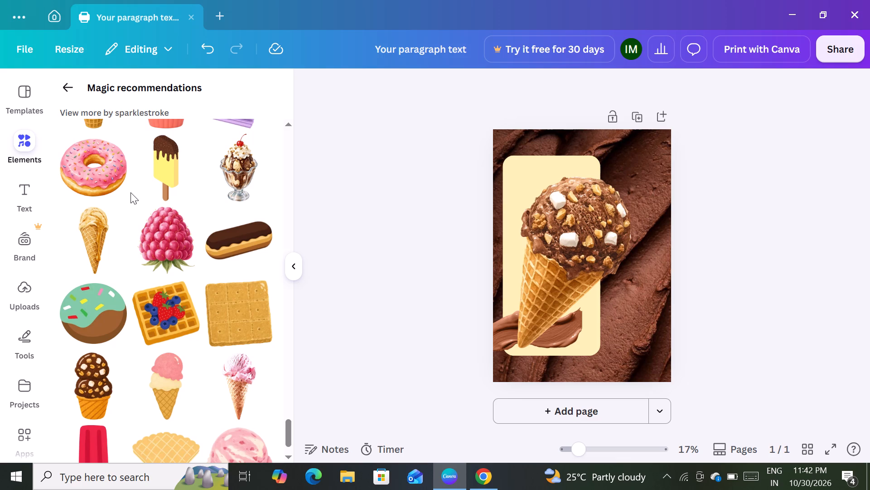
{"action": "scroll", "coordinate": [130, 192], "scroll_direction": "down", "scroll_amount": 2}
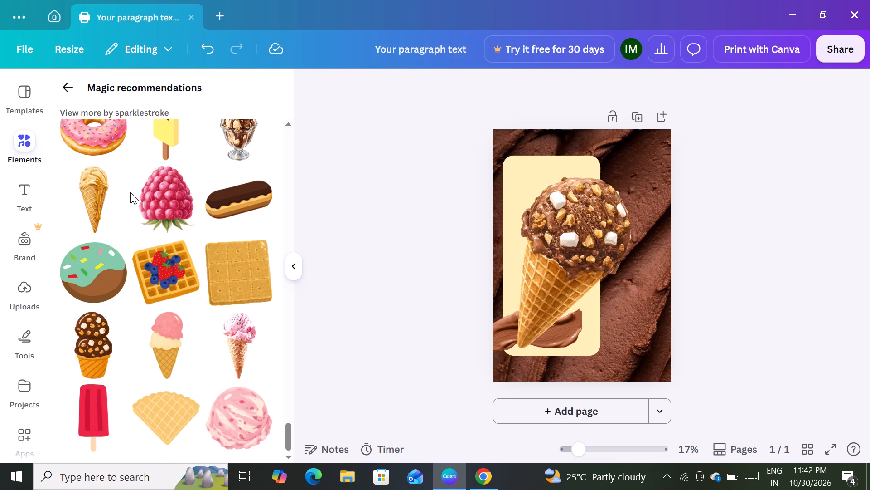
{"action": "scroll", "coordinate": [130, 192], "scroll_direction": "up", "scroll_amount": 6}
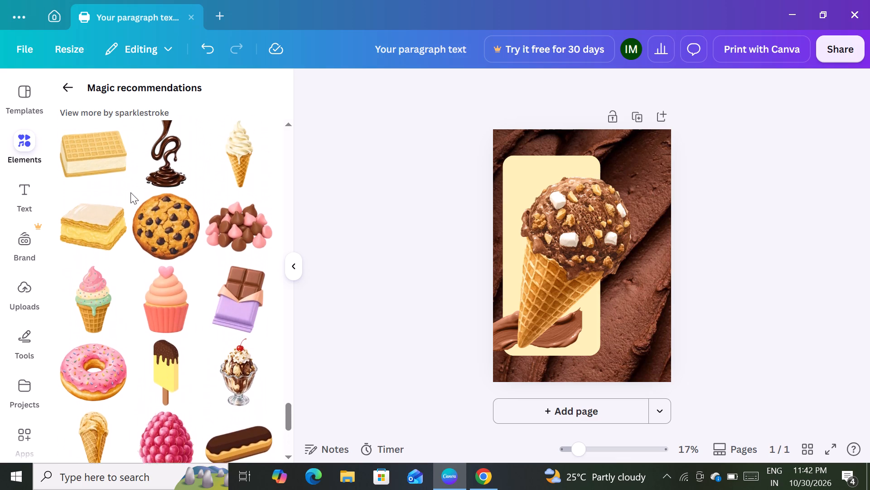
{"action": "scroll", "coordinate": [130, 192], "scroll_direction": "up", "scroll_amount": 2}
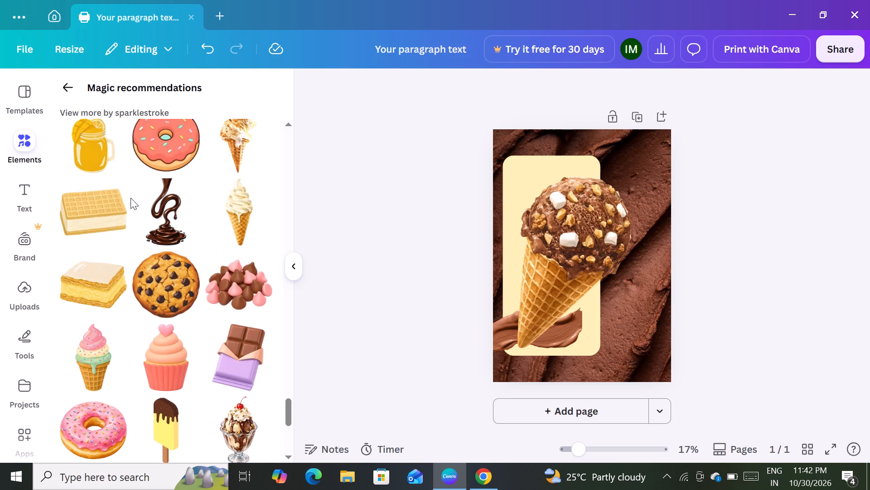
{"action": "scroll", "coordinate": [130, 198], "scroll_direction": "up", "scroll_amount": 6}
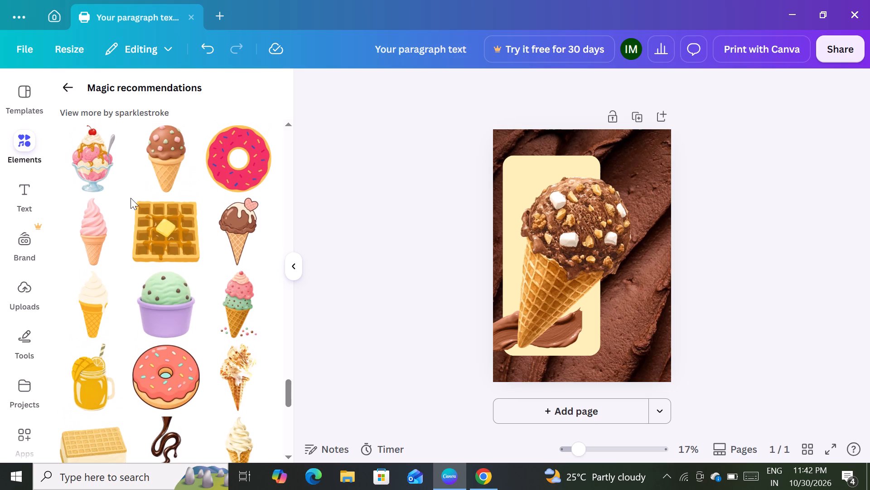
{"action": "scroll", "coordinate": [130, 198], "scroll_direction": "up", "scroll_amount": 2}
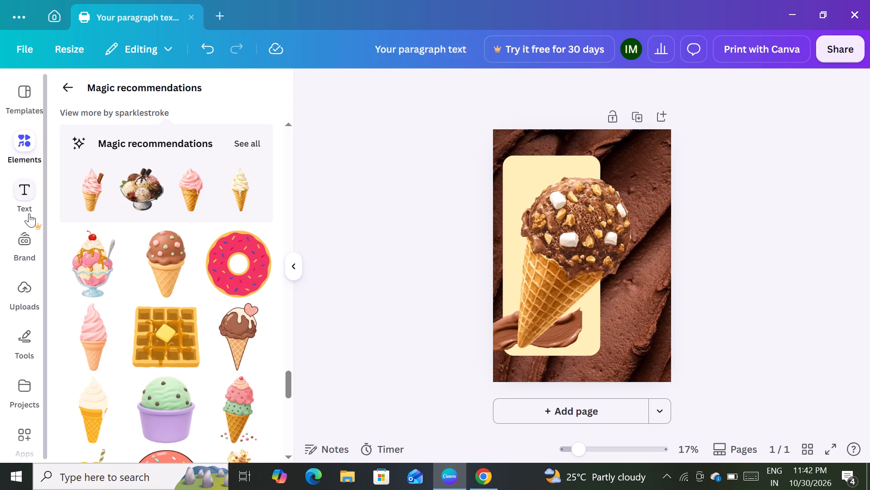
Add a text box to the poster reading "Vanilla Chocolate Delight", with each word on its own line.
{"action": "left_click", "coordinate": [30, 195]}
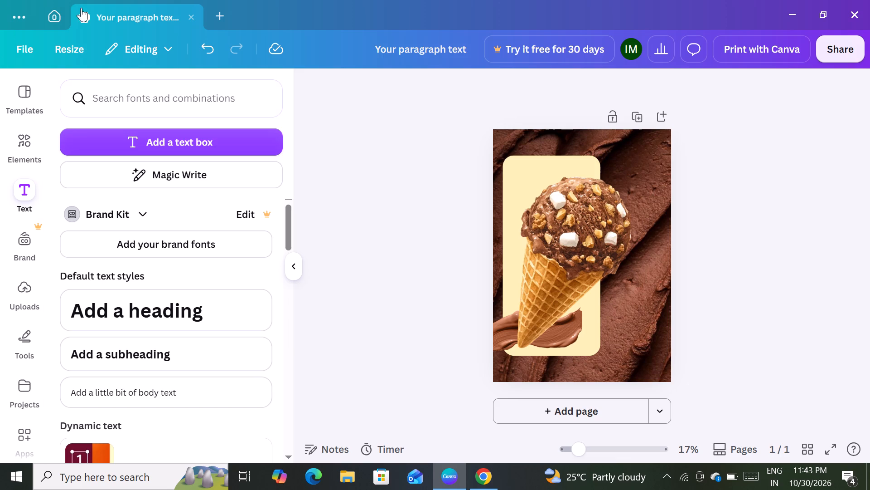
{"action": "left_click", "coordinate": [145, 137]}
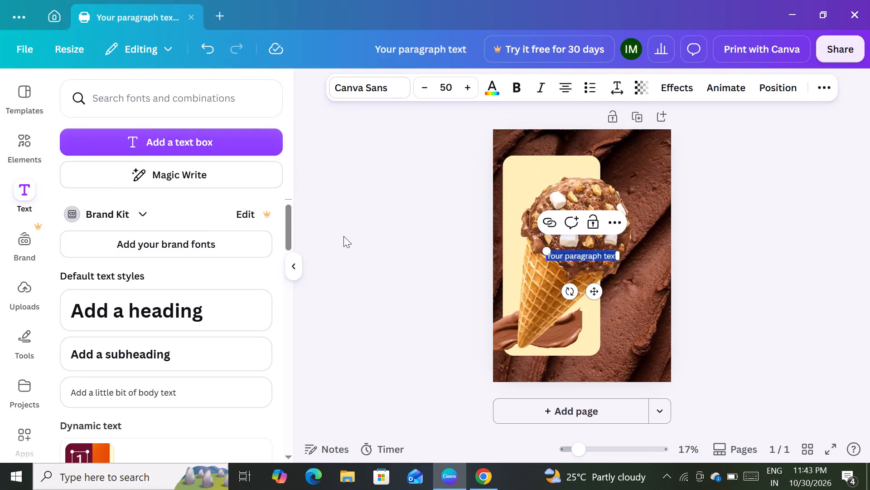
{"action": "key", "text": "BackSpace"}
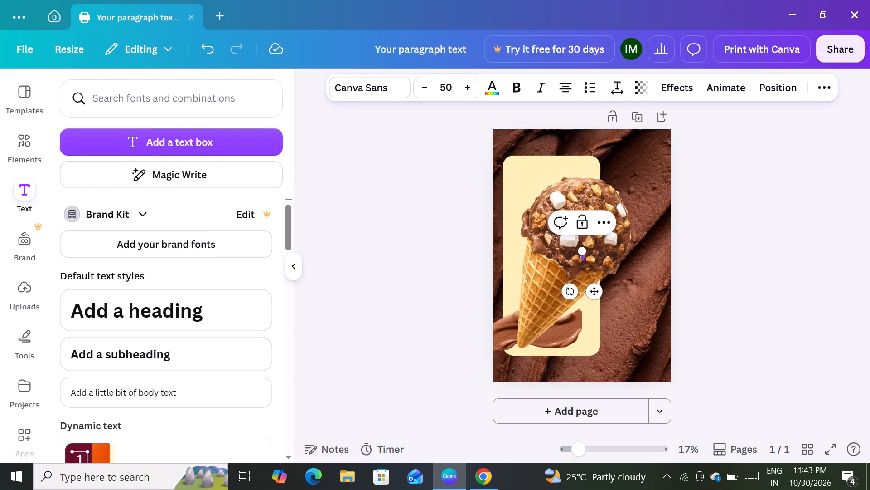
{"action": "key", "text": "v"}
{"action": "type", "text": "ani"}
{"action": "key", "text": "BackSpace"}
{"action": "key", "text": "BackSpace"}
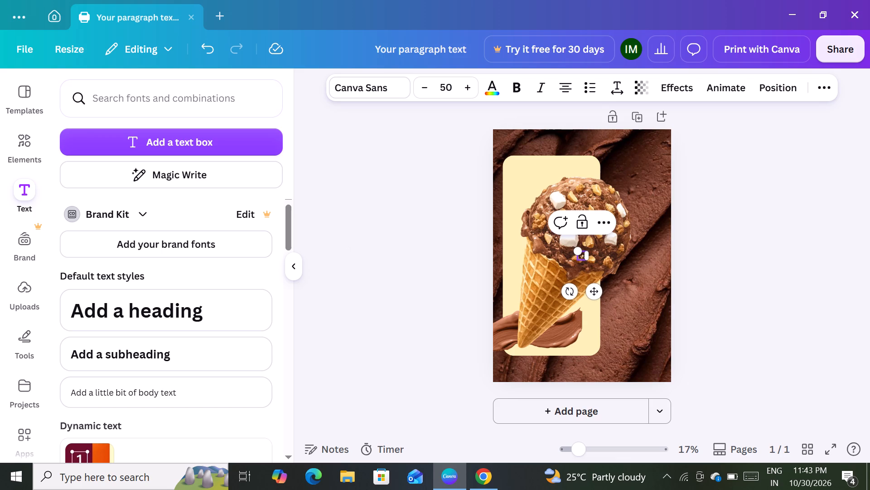
{"action": "key", "text": "BackSpace"}
{"action": "key", "text": "BackSpace"}
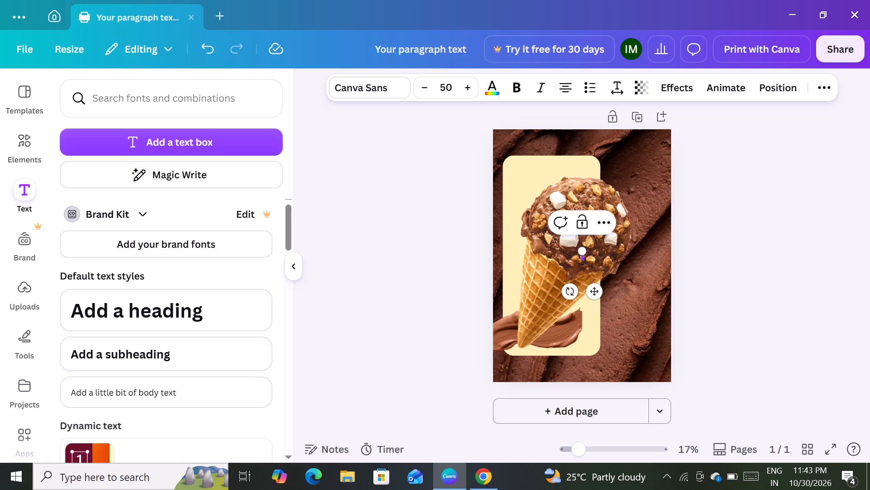
{"action": "key", "text": "v"}
{"action": "type", "text": "anil"}
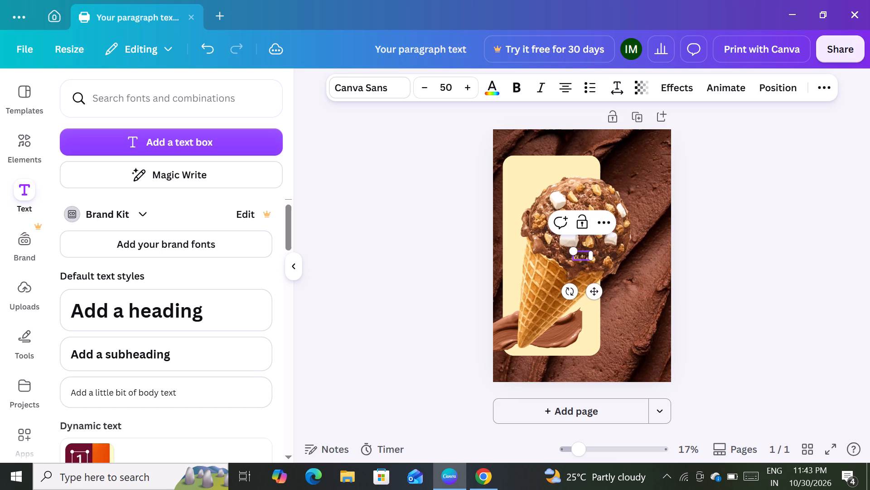
{"action": "type", "text": "la"}
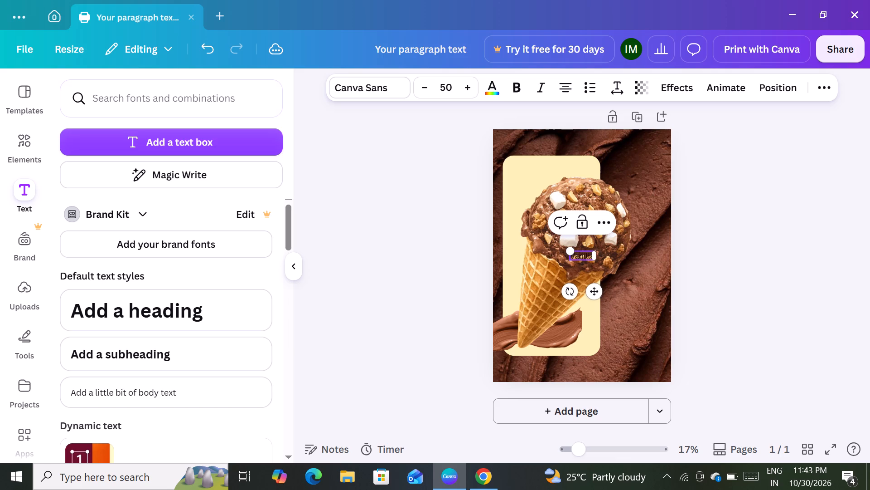
{"action": "key", "text": "space"}
{"action": "key", "text": "Return"}
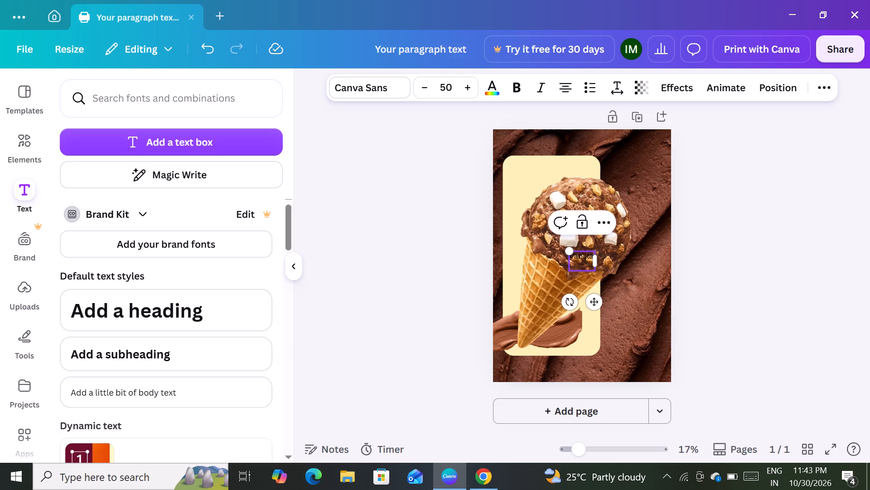
{"action": "type", "text": "CH"}
{"action": "key", "text": "BackSpace"}
{"action": "type", "text": "ho"}
{"action": "type", "text": "colate"}
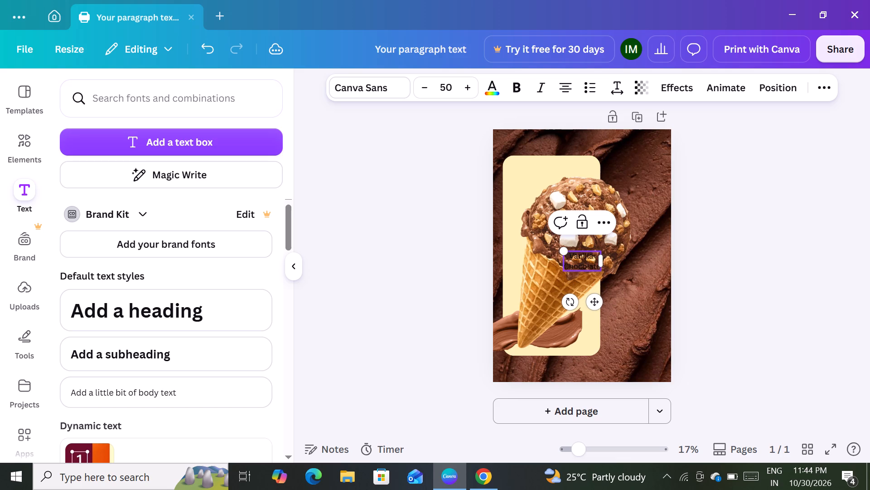
{"action": "key", "text": "space"}
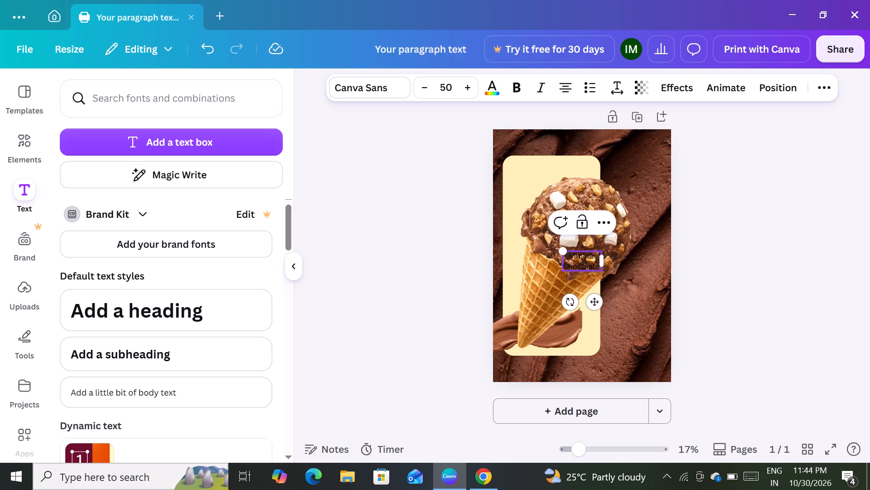
{"action": "key", "text": "Return"}
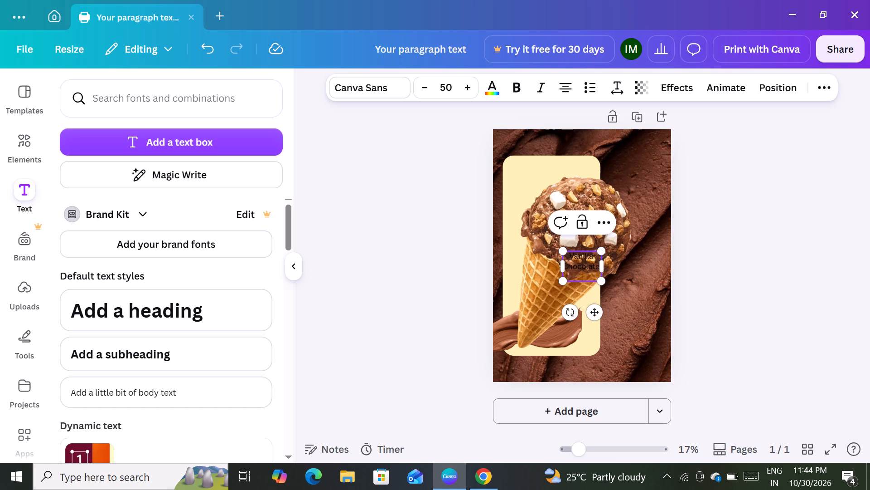
{"action": "key", "text": "d"}
{"action": "type", "text": "li"}
{"action": "type", "text": "ght"}
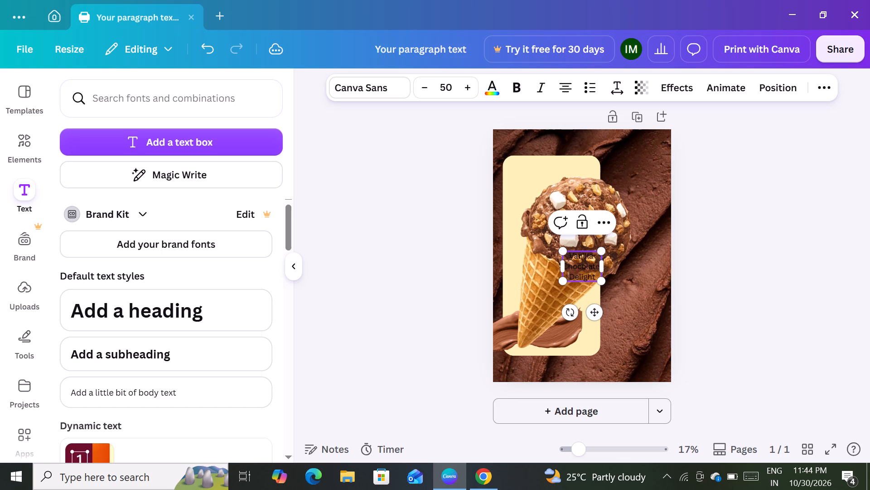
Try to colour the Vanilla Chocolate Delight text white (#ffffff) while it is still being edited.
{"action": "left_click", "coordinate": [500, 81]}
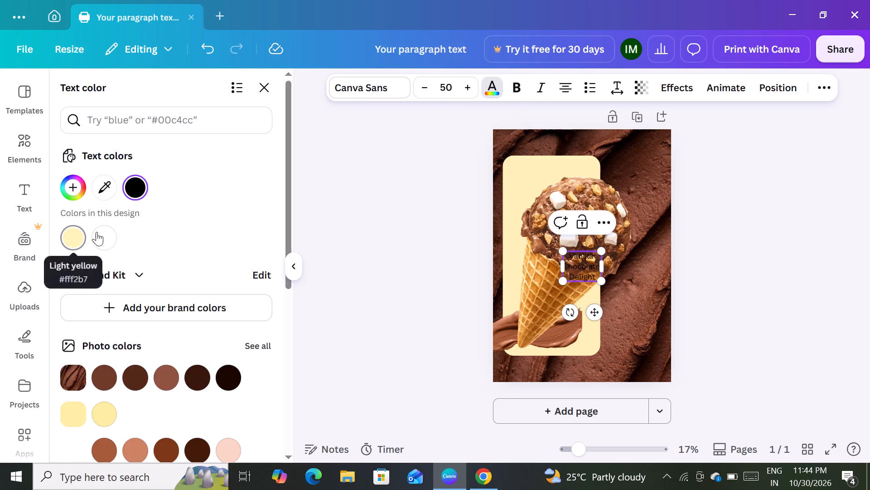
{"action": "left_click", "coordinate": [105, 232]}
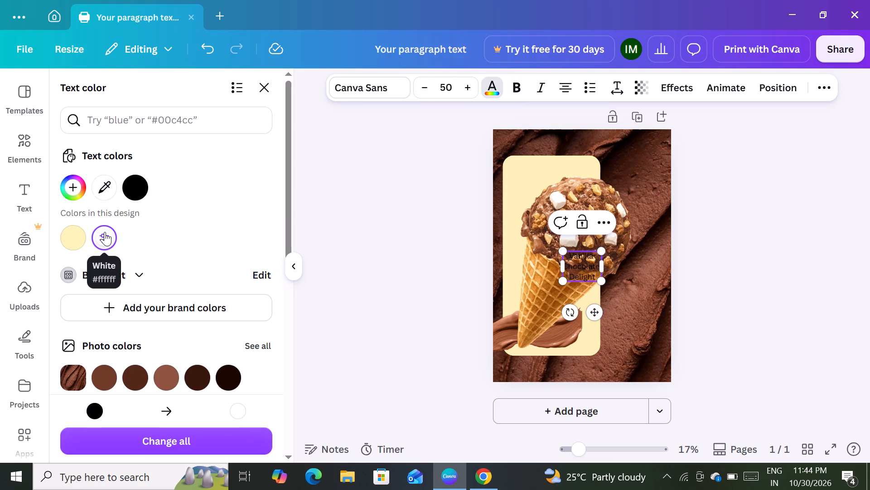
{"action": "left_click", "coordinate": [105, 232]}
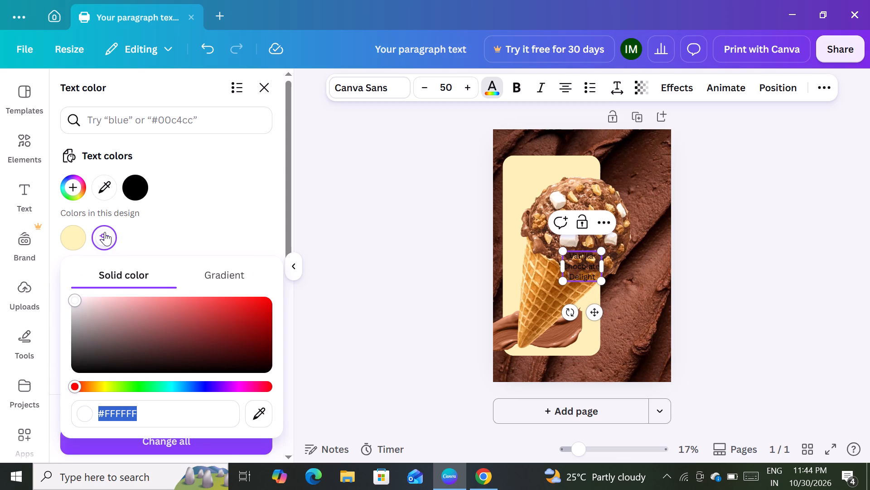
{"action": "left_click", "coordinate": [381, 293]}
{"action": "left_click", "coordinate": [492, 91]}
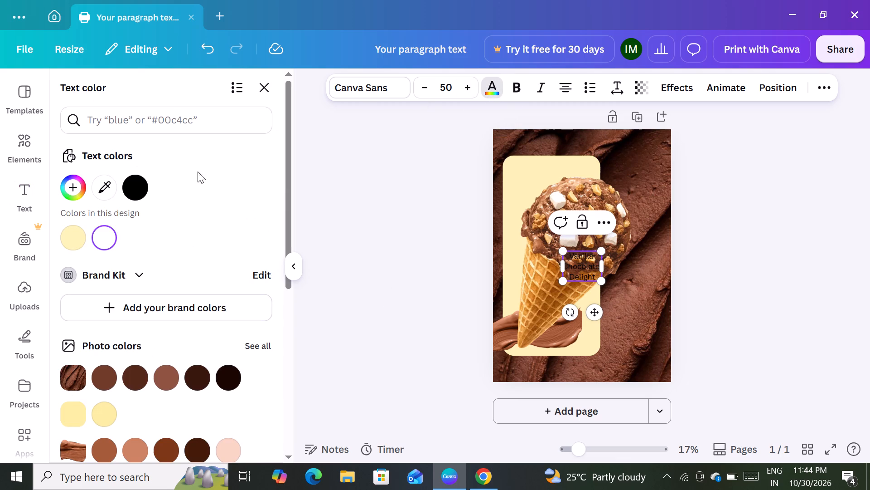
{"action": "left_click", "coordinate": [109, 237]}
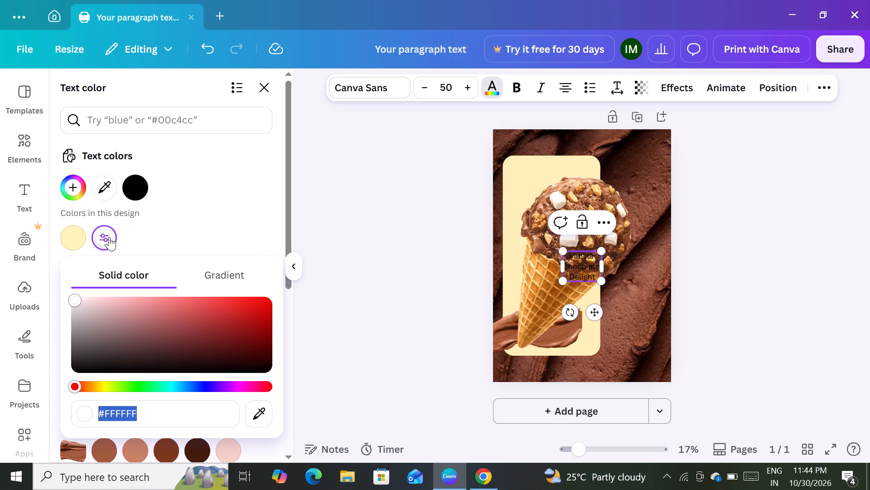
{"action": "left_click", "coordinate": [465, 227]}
Move the Vanilla Chocolate Delight text onto the chocolate background beside the cone's tip, just outside the pale yellow panel.
{"action": "left_click_drag", "start_coordinate": [585, 272], "coordinate": [596, 311]}
{"action": "left_click_drag", "start_coordinate": [596, 311], "coordinate": [636, 358]}
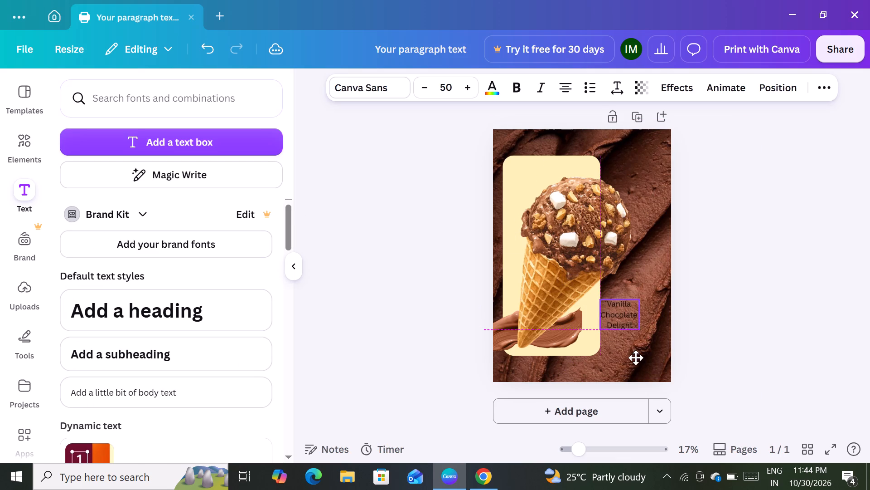
{"action": "left_click_drag", "start_coordinate": [636, 358], "coordinate": [638, 358]}
{"action": "left_click", "coordinate": [620, 327]}
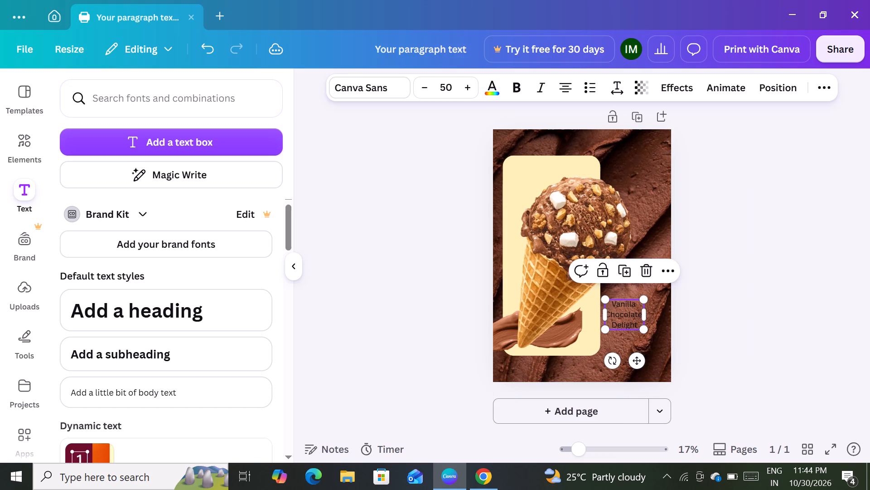
{"action": "left_click", "coordinate": [719, 320]}
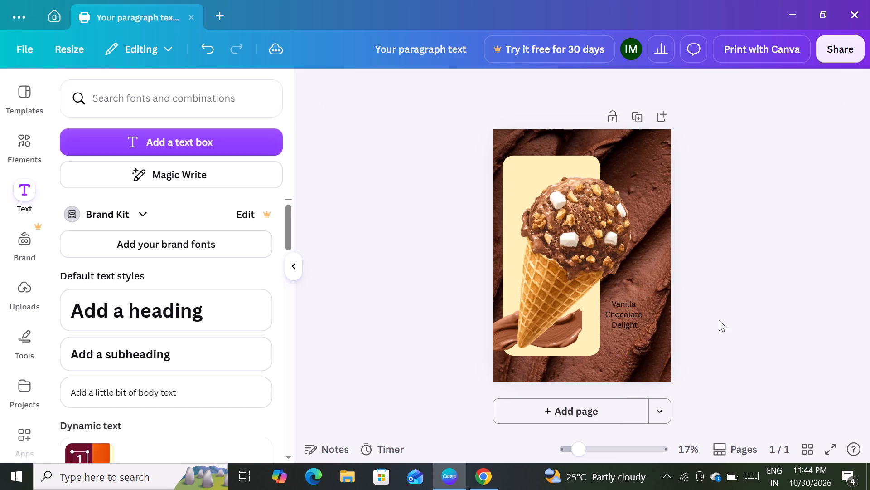
Select the Vanilla Chocolate Delight text box as a whole and set its text colour to white.
{"action": "left_click", "coordinate": [618, 312]}
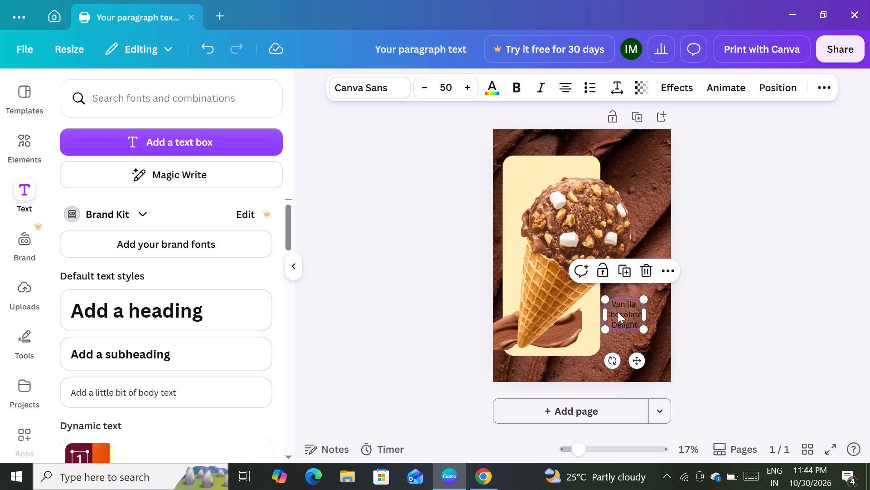
{"action": "left_click", "coordinate": [536, 107]}
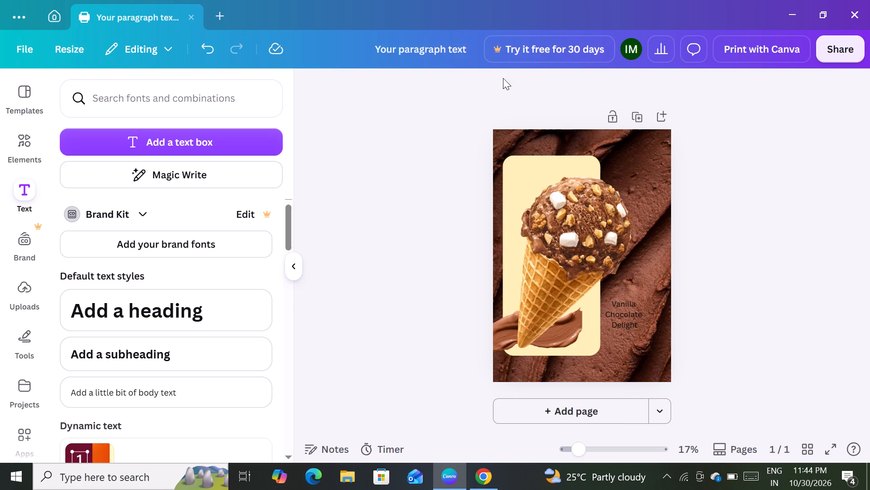
{"action": "left_click", "coordinate": [617, 324]}
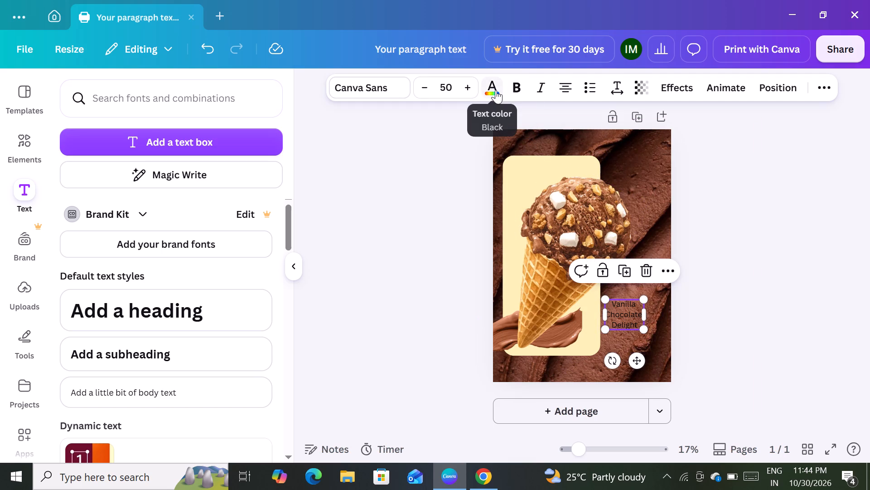
{"action": "left_click", "coordinate": [496, 90]}
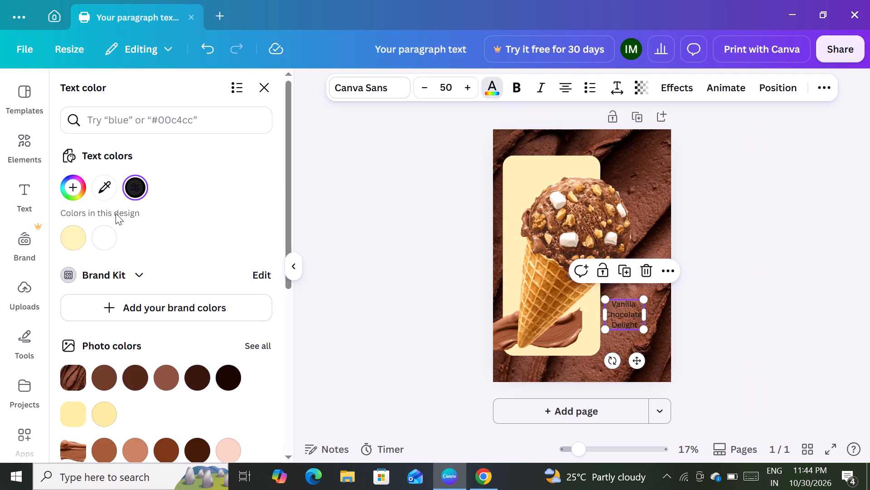
{"action": "left_click", "coordinate": [108, 237]}
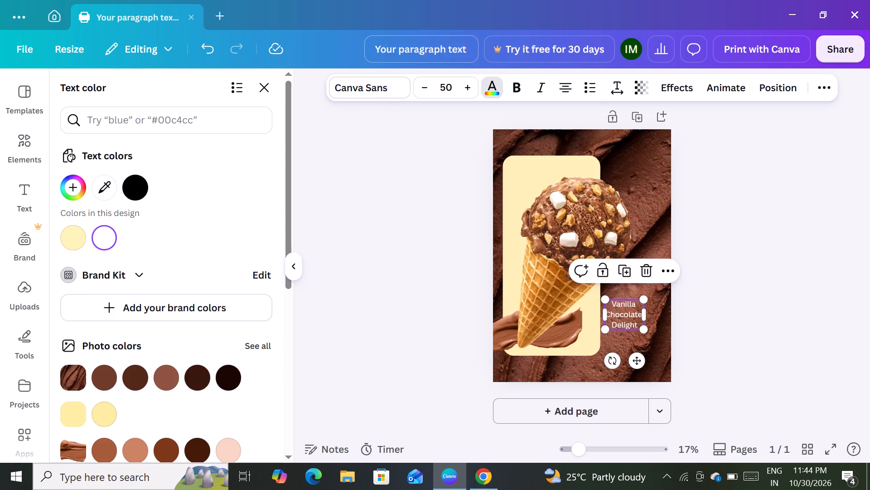
Make the Vanilla Chocolate Delight text bold and change its font to Anton.
{"action": "left_click", "coordinate": [516, 83]}
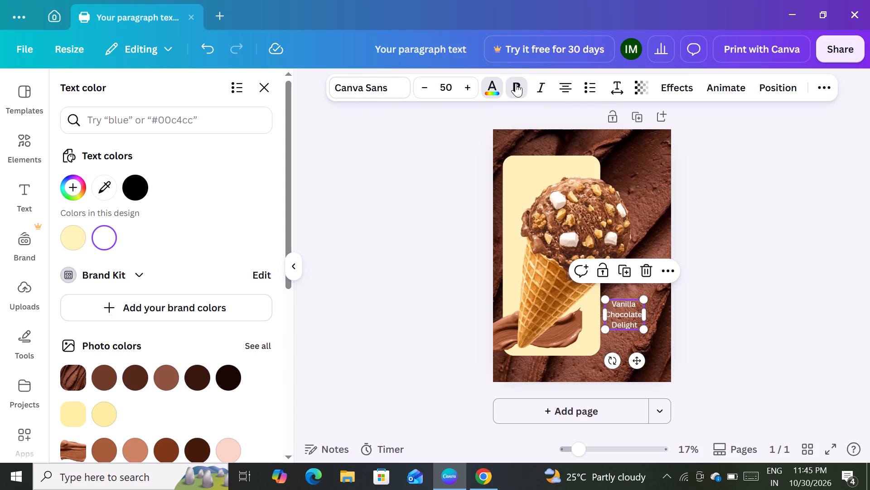
{"action": "left_click", "coordinate": [359, 79]}
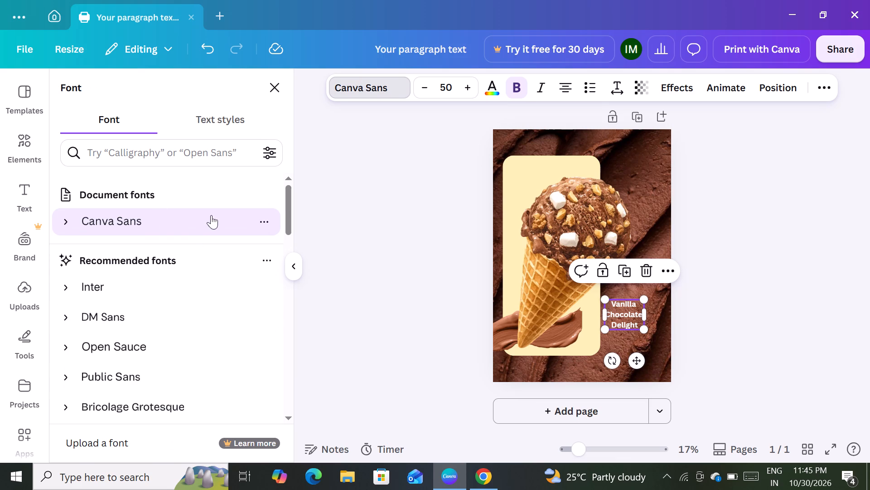
{"action": "scroll", "coordinate": [198, 304], "scroll_direction": "down", "scroll_amount": 3}
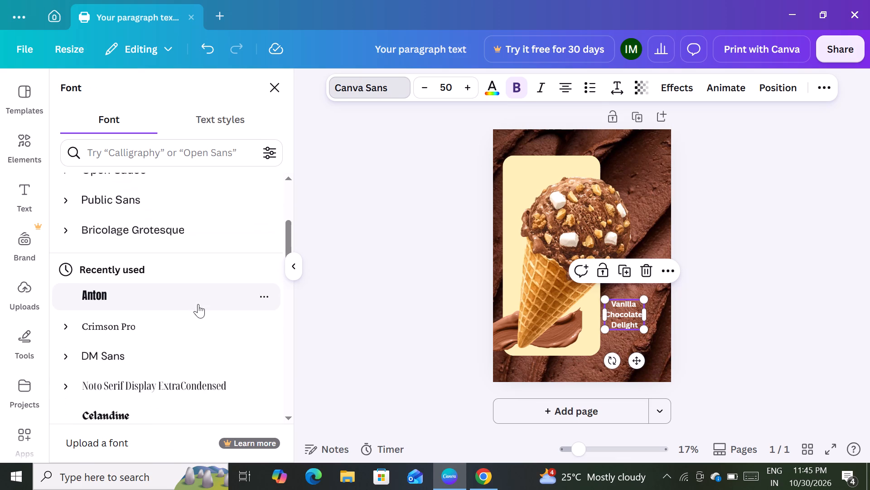
{"action": "left_click", "coordinate": [198, 304]}
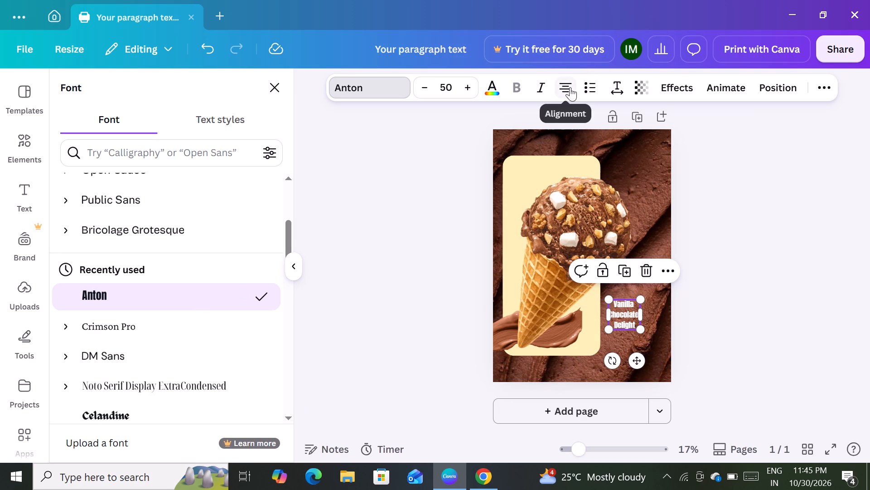
Increase the letter spacing of the Vanilla Chocolate Delight text to 79.
{"action": "left_click", "coordinate": [615, 88]}
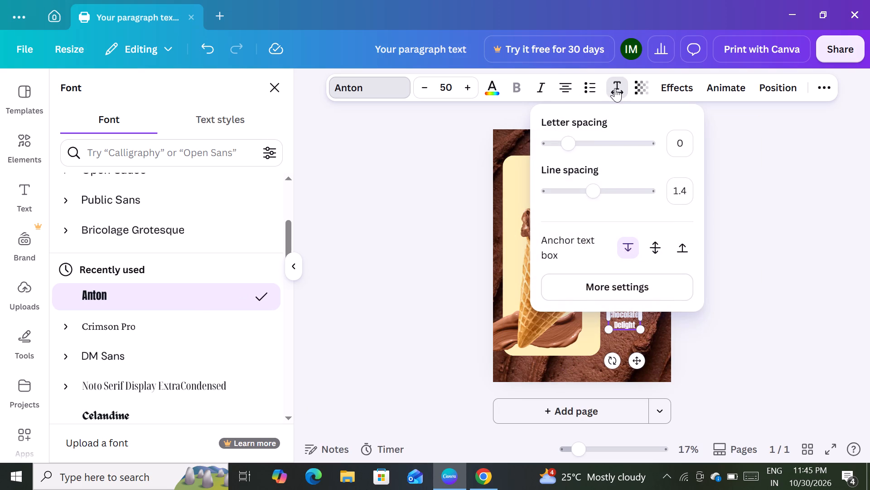
{"action": "left_click_drag", "start_coordinate": [571, 151], "coordinate": [572, 151]}
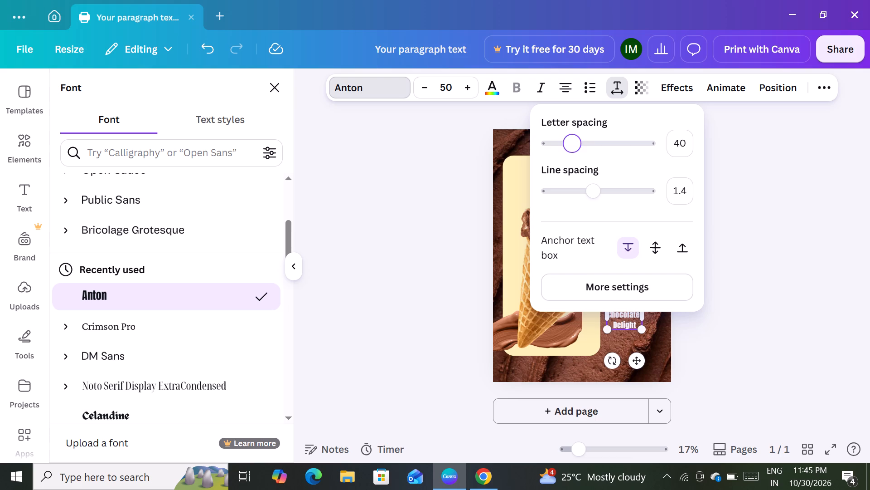
{"action": "left_click_drag", "start_coordinate": [572, 151], "coordinate": [592, 151]}
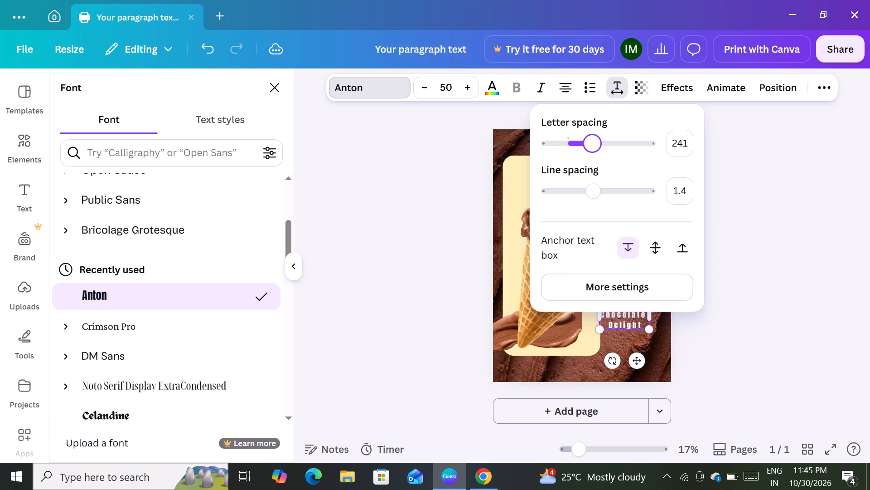
{"action": "left_click_drag", "start_coordinate": [592, 151], "coordinate": [575, 155]}
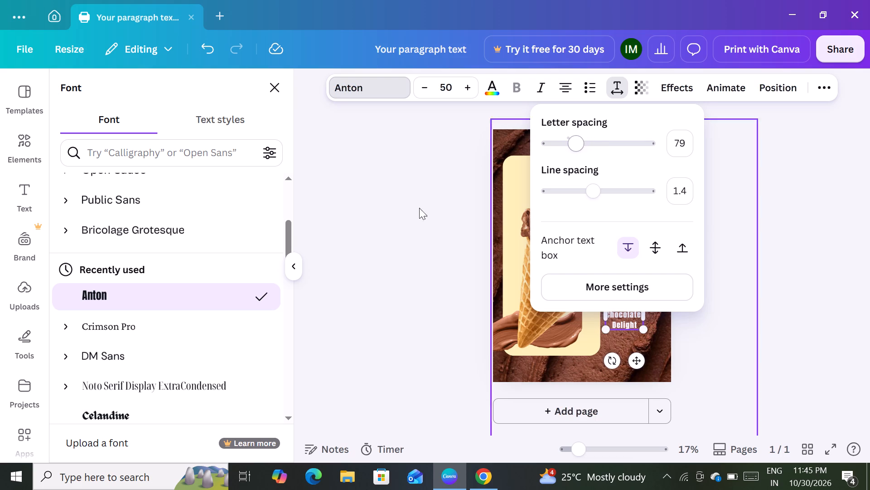
{"action": "left_click", "coordinate": [380, 248]}
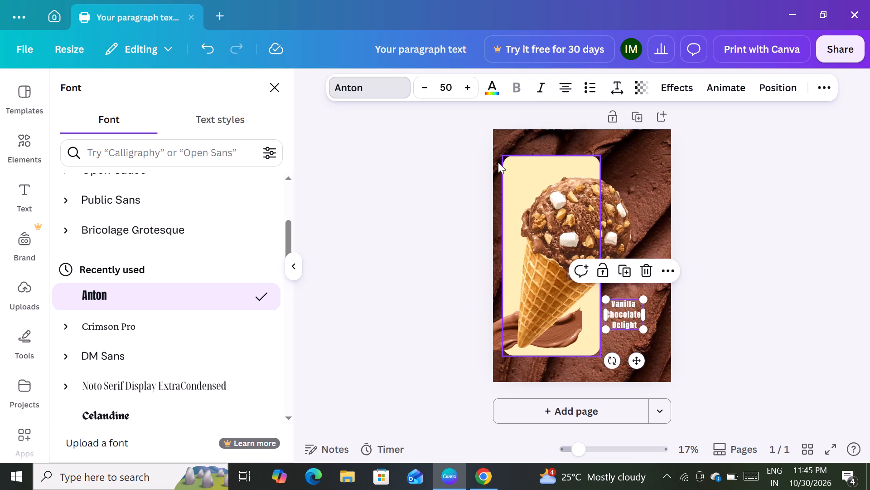
Enlarge the Vanilla Chocolate Delight text to font size 72.
{"action": "triple_click", "coordinate": [467, 83]}
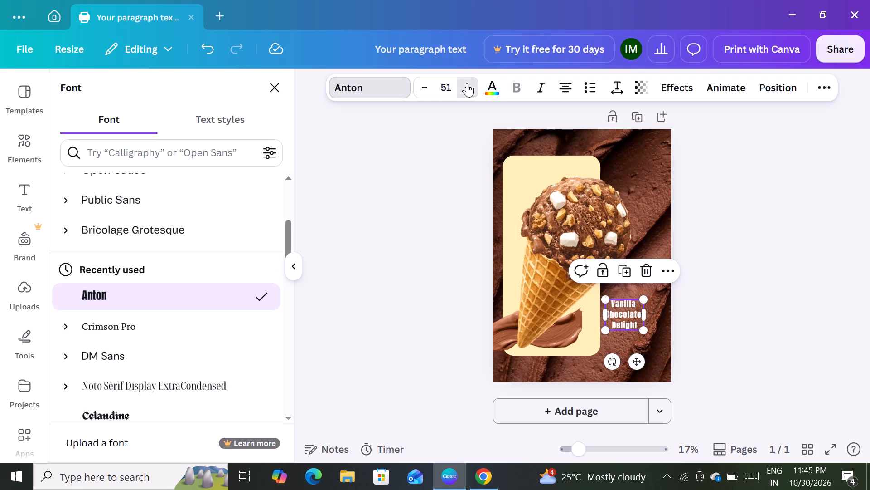
{"action": "triple_click", "coordinate": [467, 83]}
{"action": "triple_click", "coordinate": [467, 83]}
{"action": "triple_click", "coordinate": [467, 83]}
{"action": "double_click", "coordinate": [467, 83]}
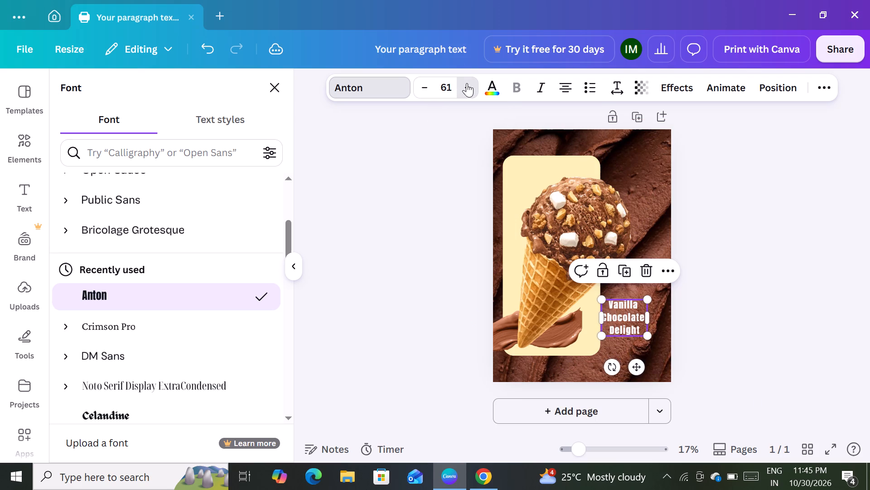
{"action": "triple_click", "coordinate": [467, 83]}
{"action": "triple_click", "coordinate": [467, 83]}
{"action": "double_click", "coordinate": [467, 83]}
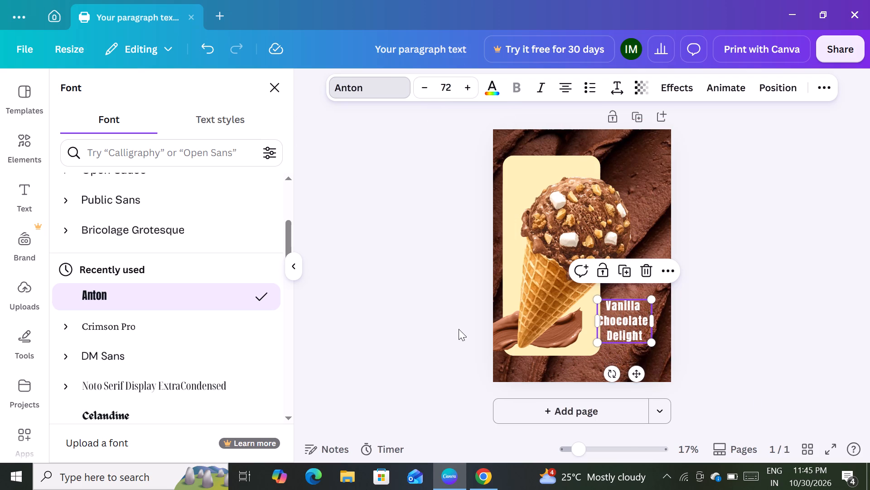
Move the Vanilla Chocolate Delight text up beside the cone, clear of the pale yellow panel on the chocolate background, and deselect it.
{"action": "left_click_drag", "start_coordinate": [634, 379], "coordinate": [656, 353]}
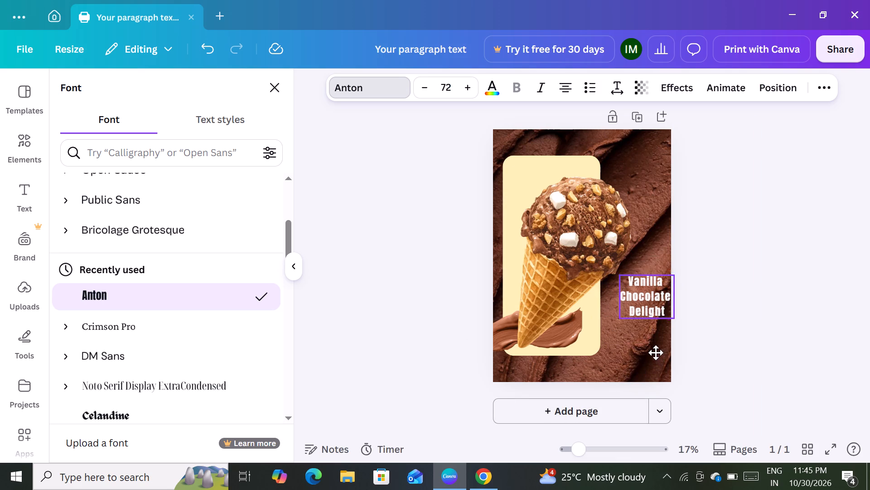
{"action": "left_click_drag", "start_coordinate": [656, 353], "coordinate": [643, 352]}
{"action": "left_click", "coordinate": [643, 352]}
{"action": "left_click", "coordinate": [713, 265]}
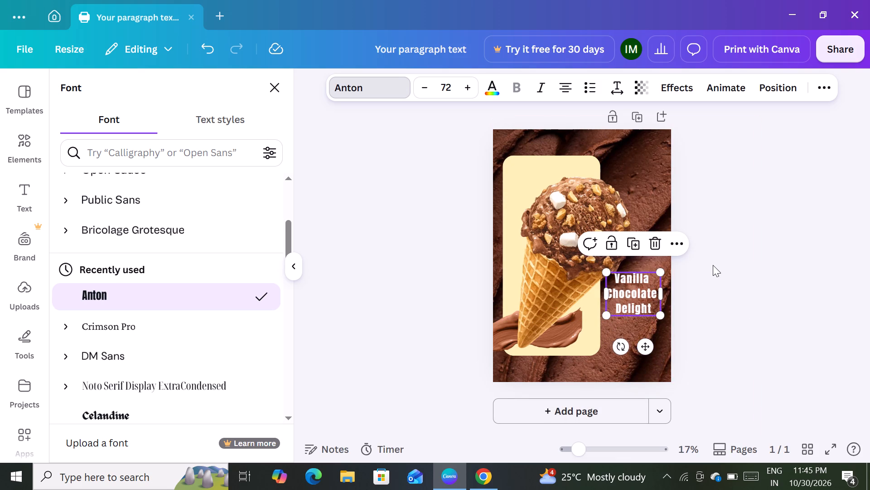
{"action": "left_click", "coordinate": [713, 265]}
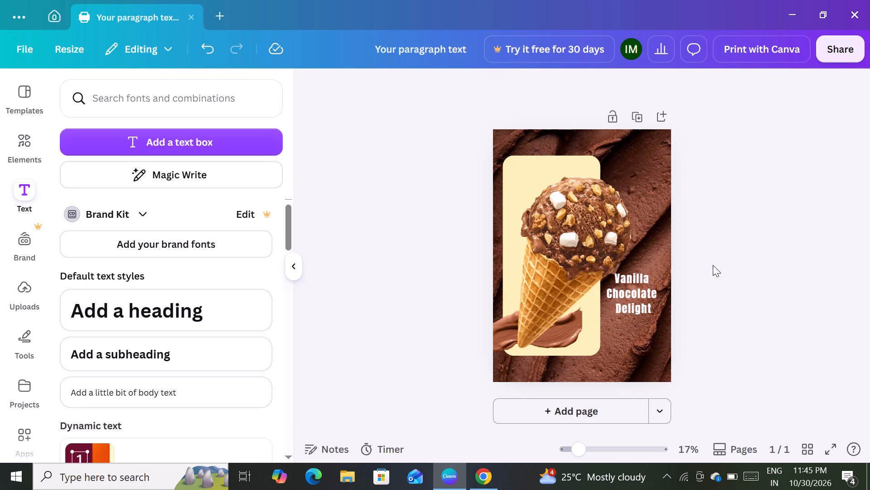
Close the Canva window and the Chrome window showing YouTube account settings.
{"action": "left_click", "coordinate": [854, 29]}
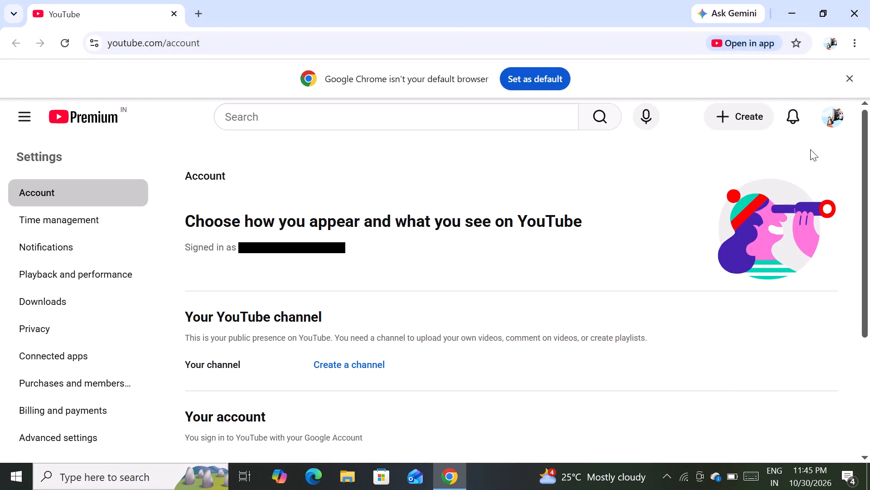
{"action": "left_click", "coordinate": [854, 15]}
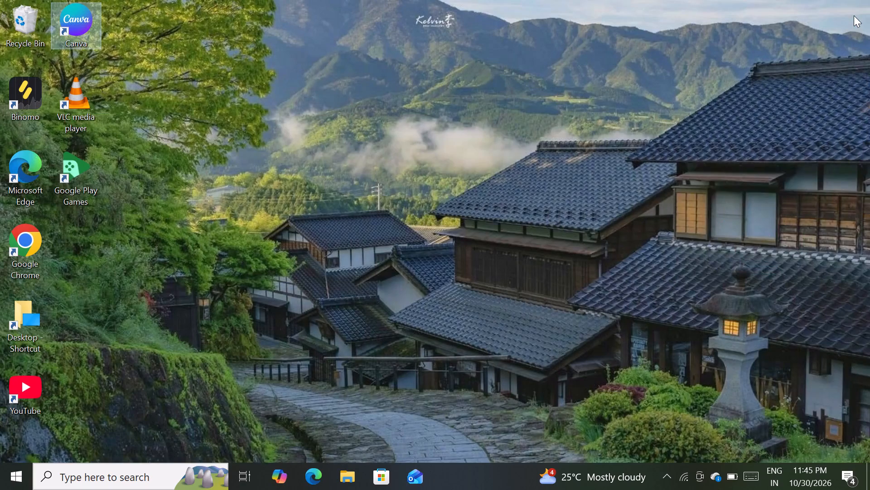